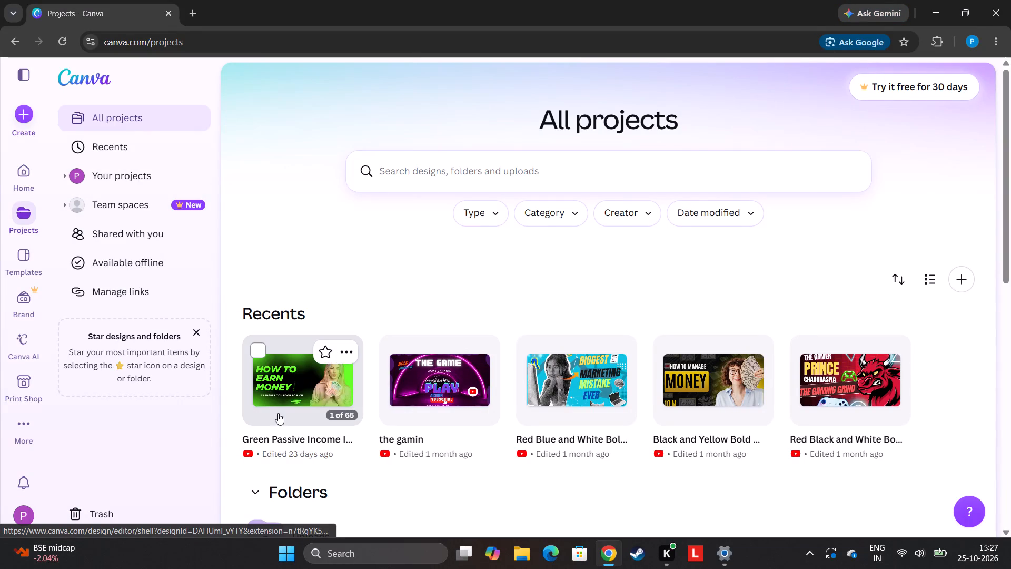
Open the Green Passive Income Ideas YouTube Thumbnail design from the recent projects.
{"action": "left_click_drag", "start_coordinate": [276, 400], "coordinate": [276, 384]}
{"action": "left_click_drag", "start_coordinate": [300, 371], "coordinate": [300, 378]}
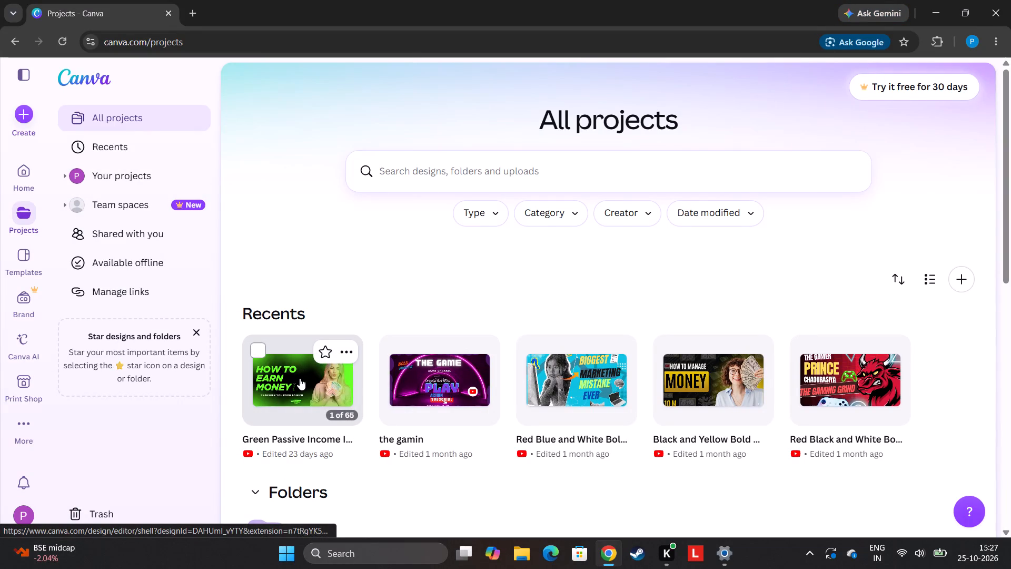
{"action": "left_click", "coordinate": [299, 379]}
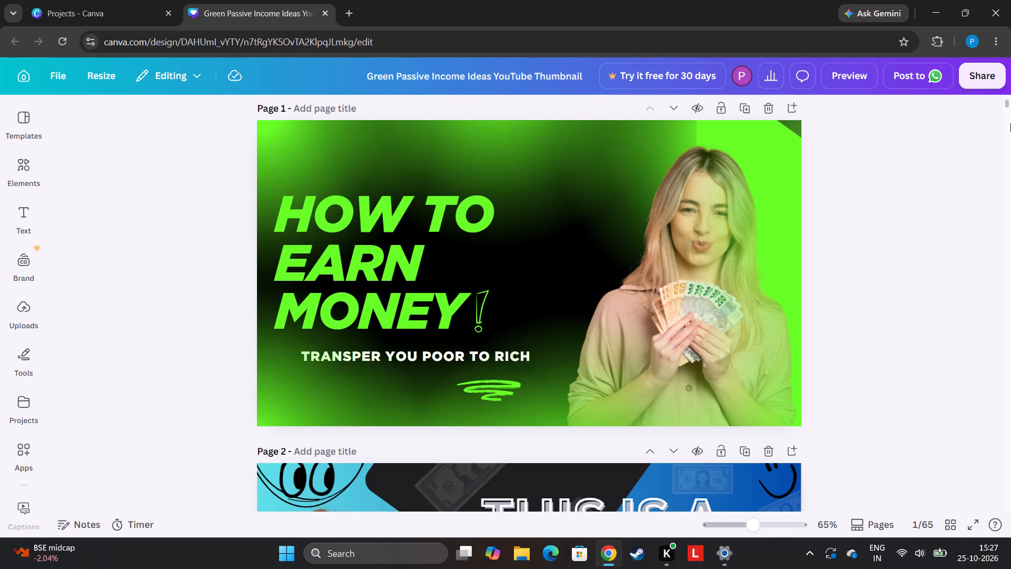
Look through the existing thumbnail pages of the design, especially the festival and occasion designs on pages 58 to 65.
{"action": "left_click_drag", "start_coordinate": [1008, 103], "coordinate": [1008, 102]}
{"action": "left_click_drag", "start_coordinate": [1008, 102], "coordinate": [1010, 347]}
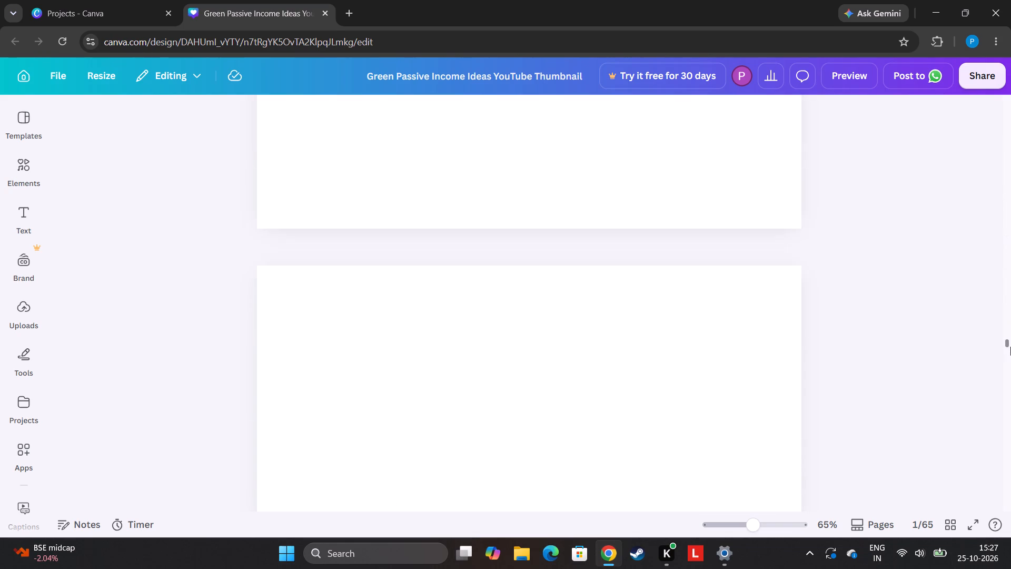
{"action": "left_click_drag", "start_coordinate": [1010, 347], "coordinate": [1010, 512]}
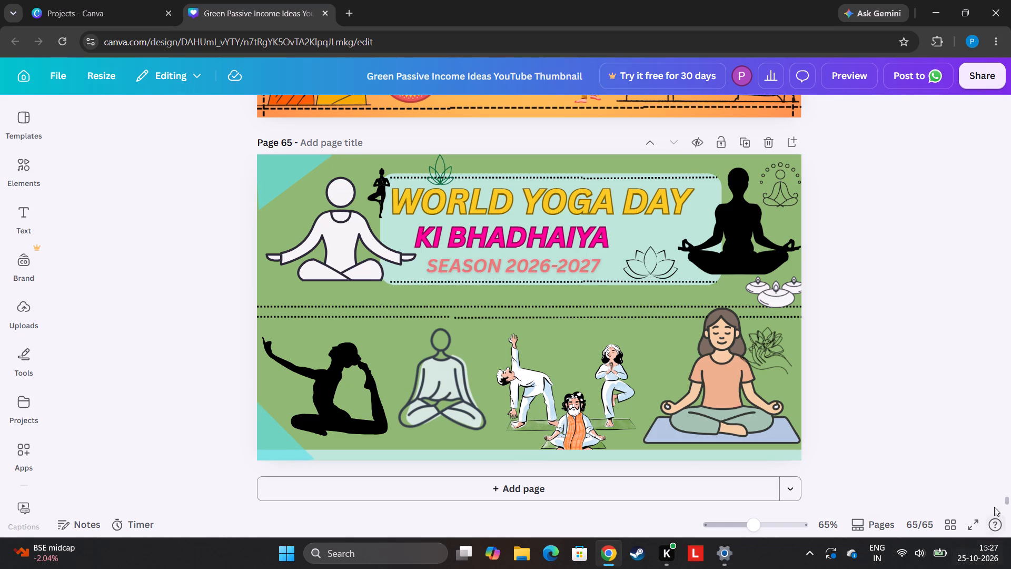
{"action": "left_click_drag", "start_coordinate": [1006, 500], "coordinate": [1003, 486]}
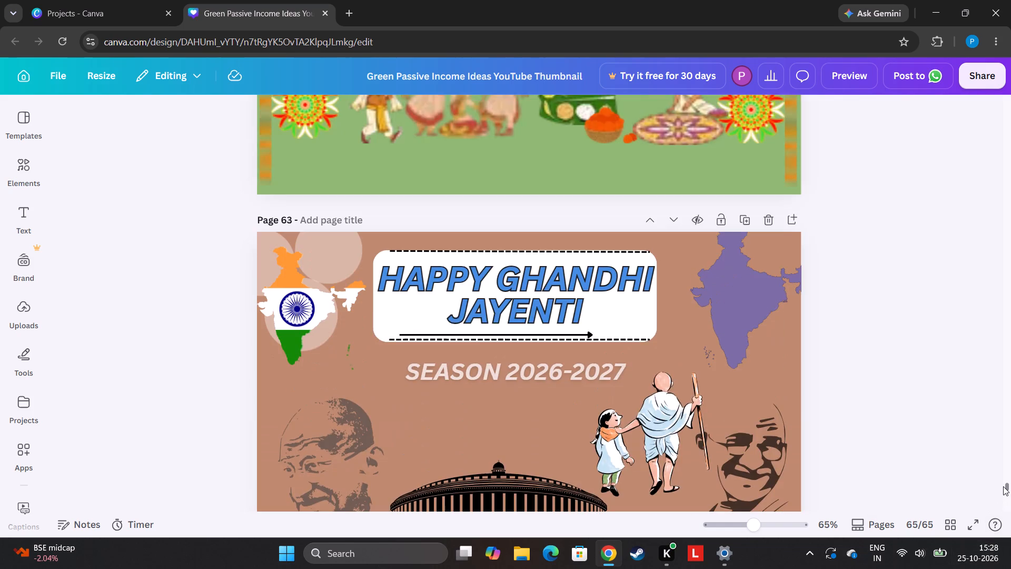
{"action": "left_click_drag", "start_coordinate": [1003, 486], "coordinate": [999, 477]}
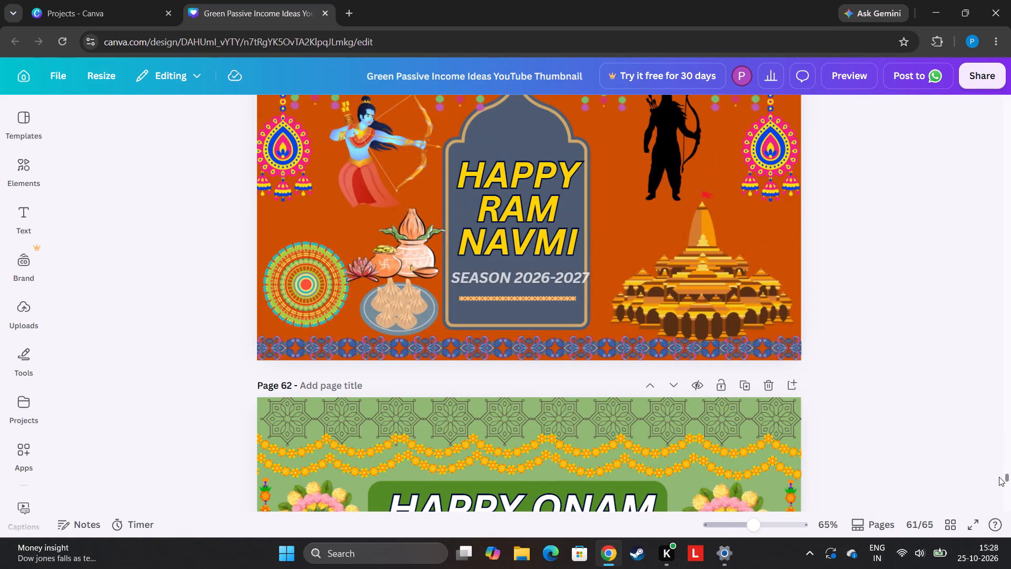
{"action": "left_click_drag", "start_coordinate": [999, 477], "coordinate": [996, 483]}
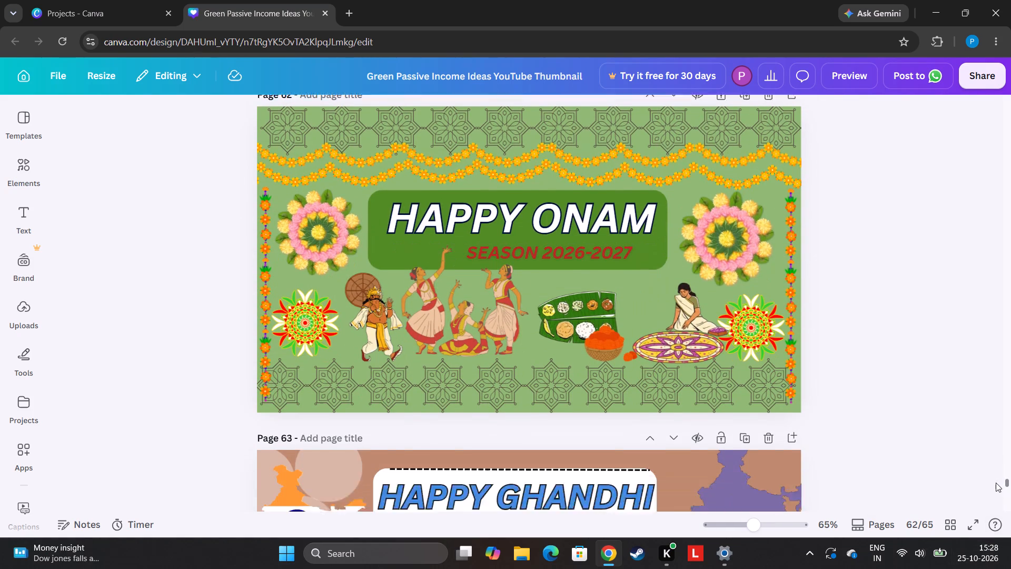
{"action": "left_click_drag", "start_coordinate": [996, 483], "coordinate": [990, 479]}
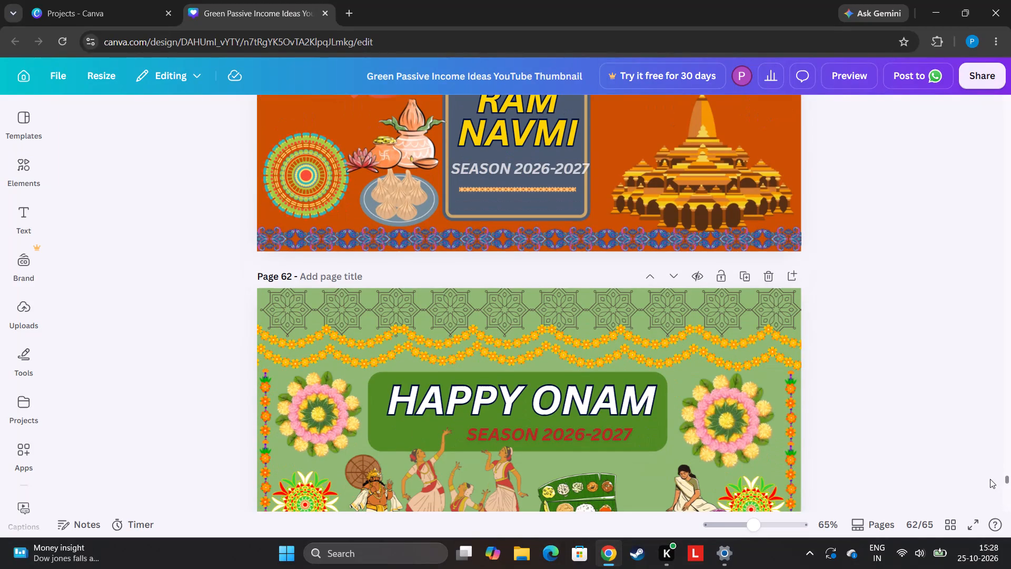
{"action": "left_click_drag", "start_coordinate": [990, 479], "coordinate": [989, 472]}
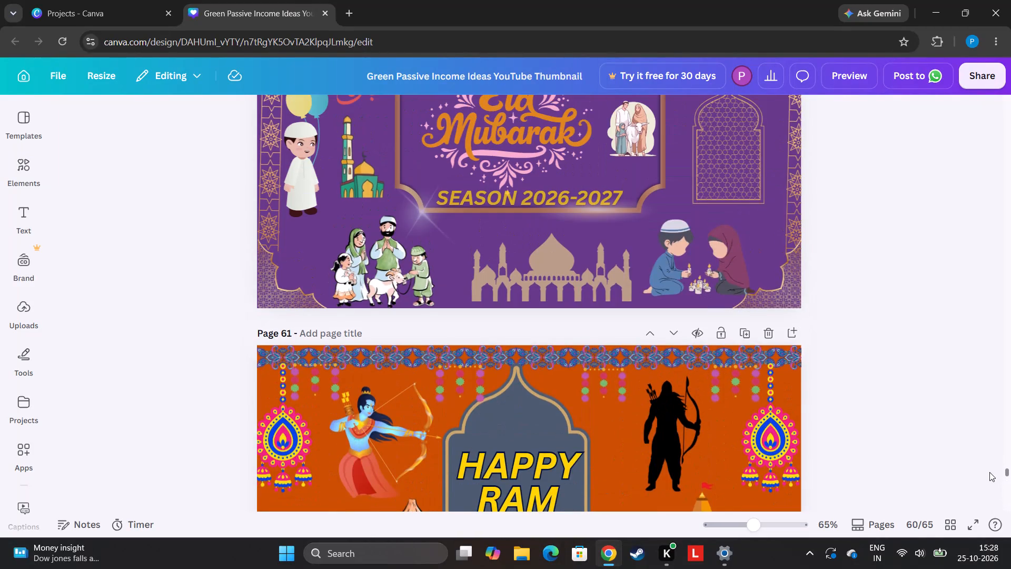
{"action": "left_click_drag", "start_coordinate": [989, 472], "coordinate": [986, 473]}
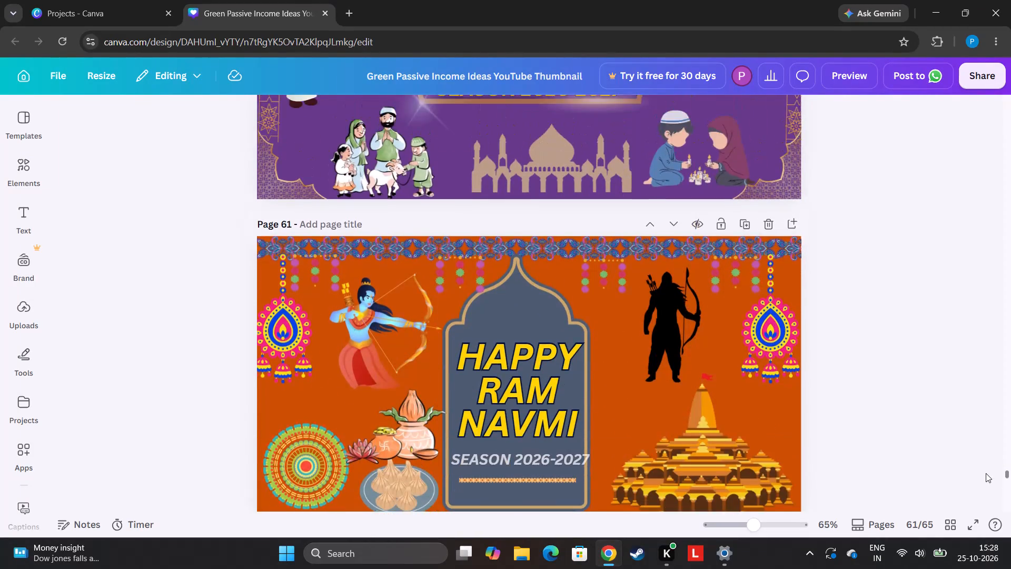
{"action": "left_click_drag", "start_coordinate": [986, 473], "coordinate": [986, 468]}
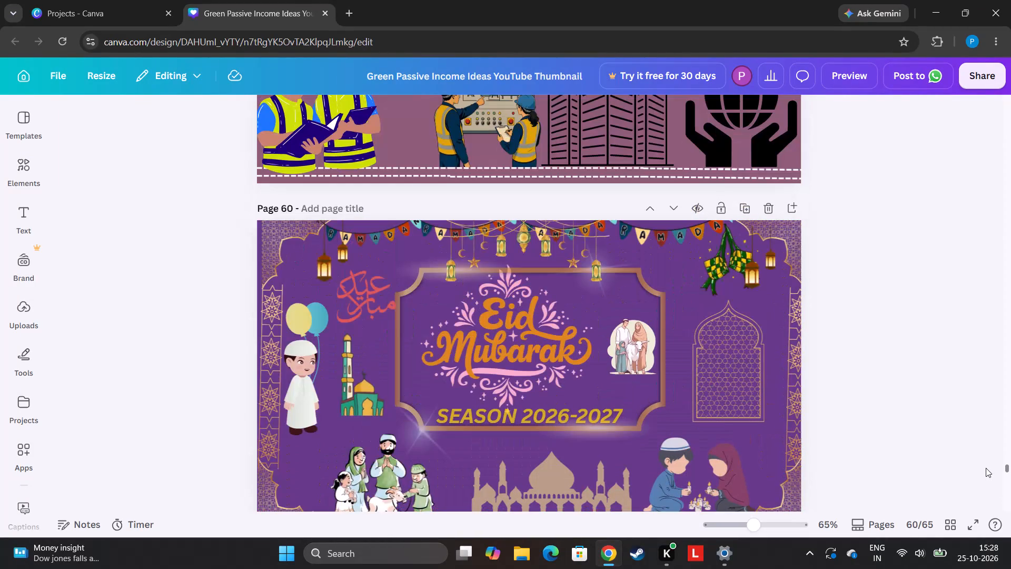
{"action": "left_click_drag", "start_coordinate": [986, 468], "coordinate": [986, 460]}
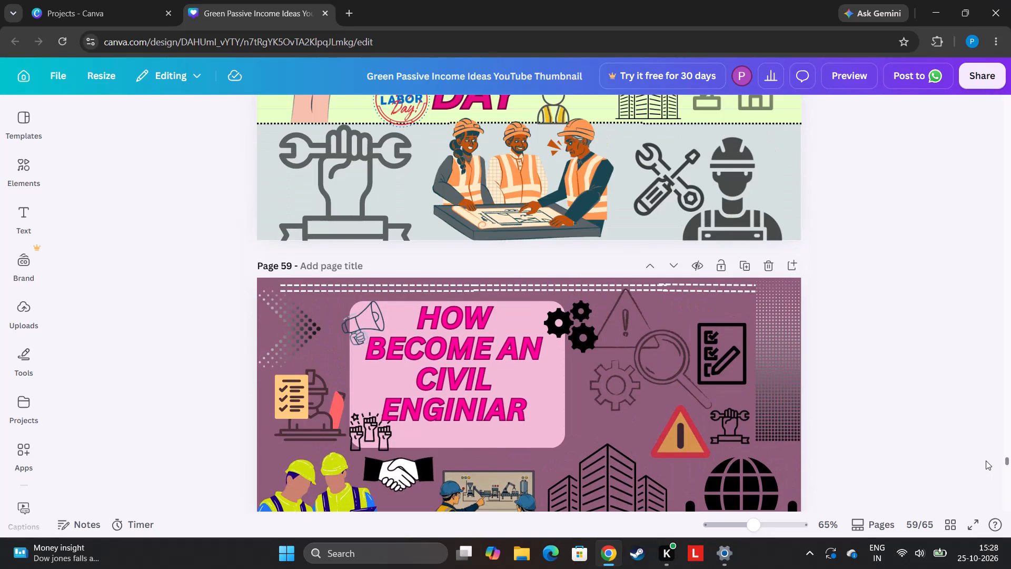
{"action": "left_click_drag", "start_coordinate": [986, 460], "coordinate": [986, 456]}
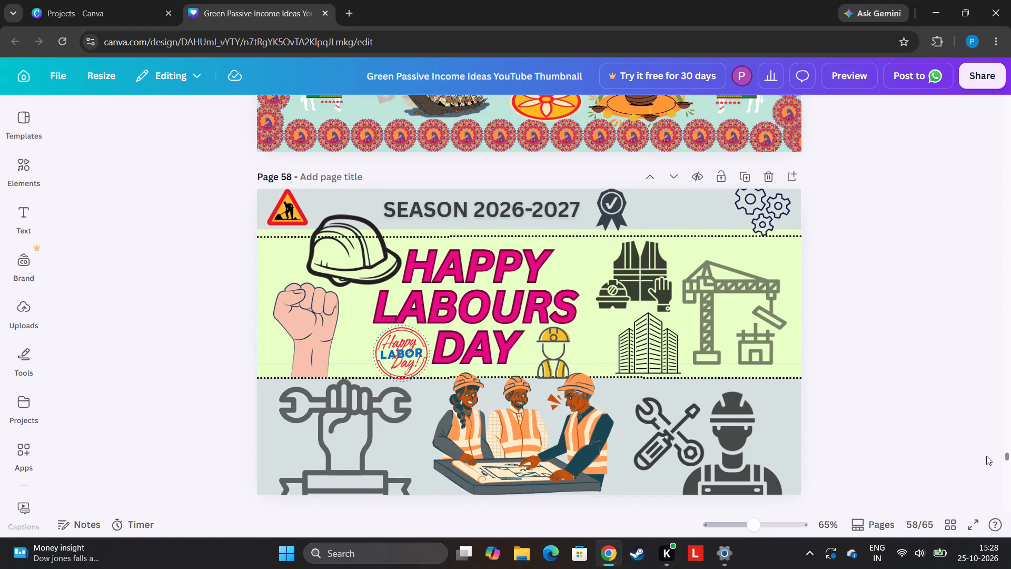
Add a new page at the end of the design, after the World Yoga Day page.
{"action": "left_click_drag", "start_coordinate": [986, 456], "coordinate": [985, 488]}
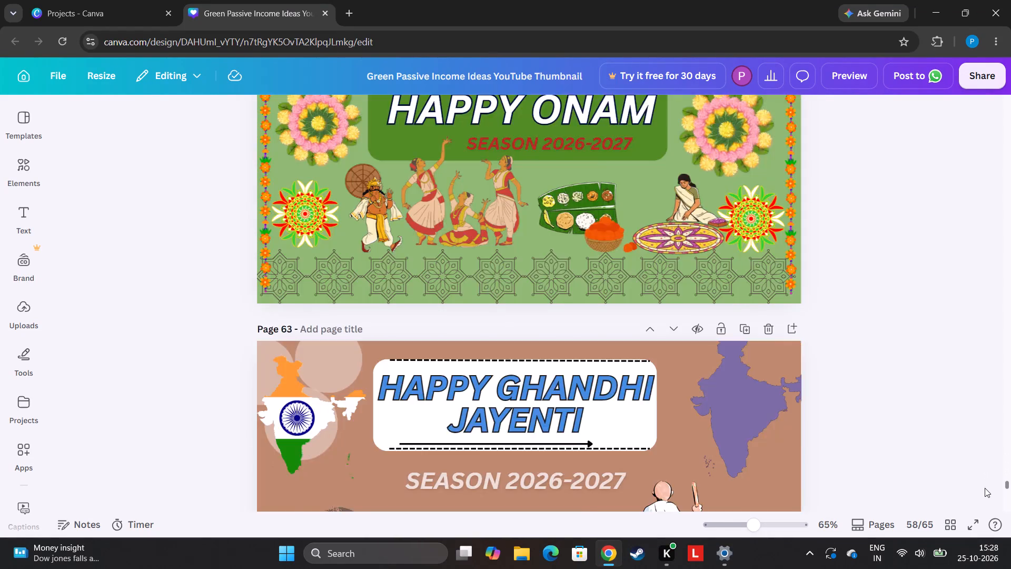
{"action": "left_click_drag", "start_coordinate": [985, 488], "coordinate": [979, 521]}
{"action": "left_click_drag", "start_coordinate": [673, 463], "coordinate": [672, 465]}
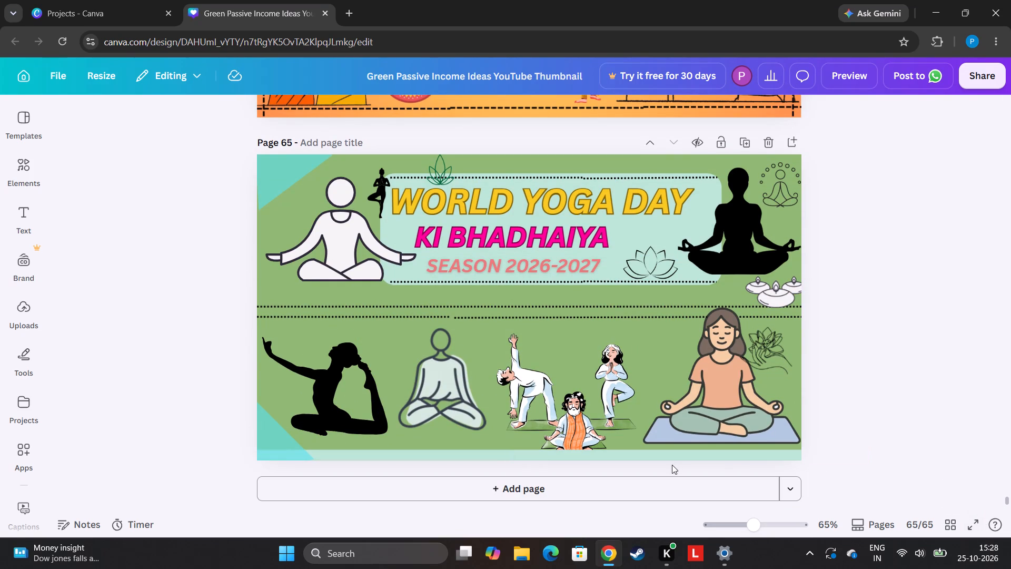
{"action": "left_click_drag", "start_coordinate": [672, 465], "coordinate": [669, 469]}
{"action": "left_click", "coordinate": [658, 483]}
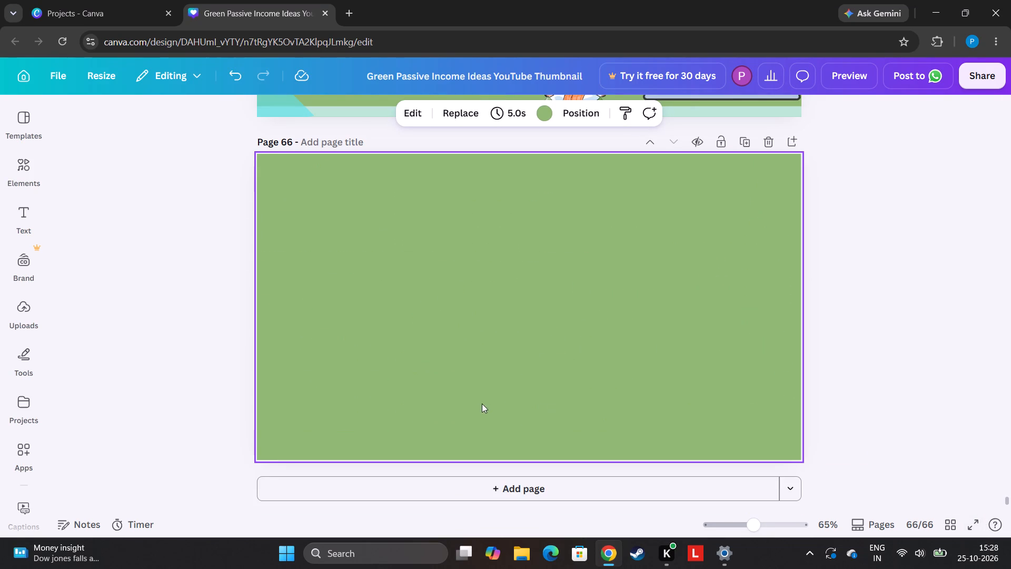
Try several preset background colours on page 66, and settle on the custom solid colour #C07599.
{"action": "left_click", "coordinate": [547, 111]}
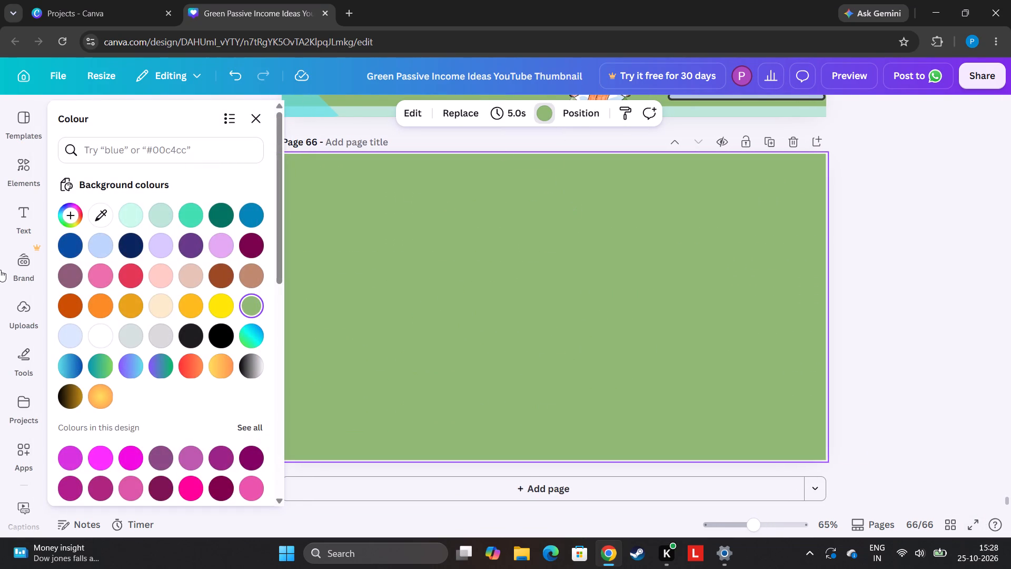
{"action": "left_click", "coordinate": [230, 212]}
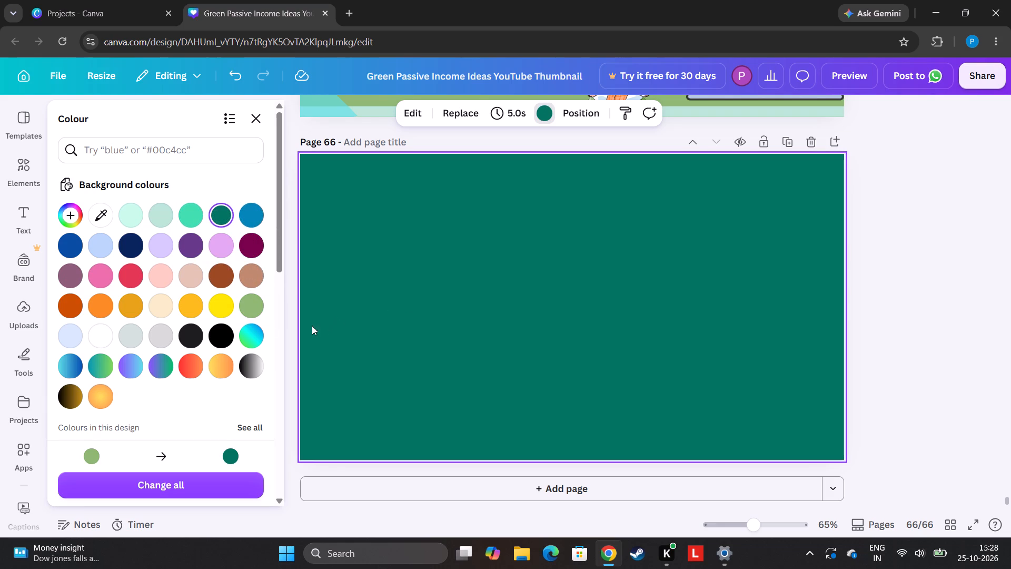
{"action": "left_click", "coordinate": [255, 328]}
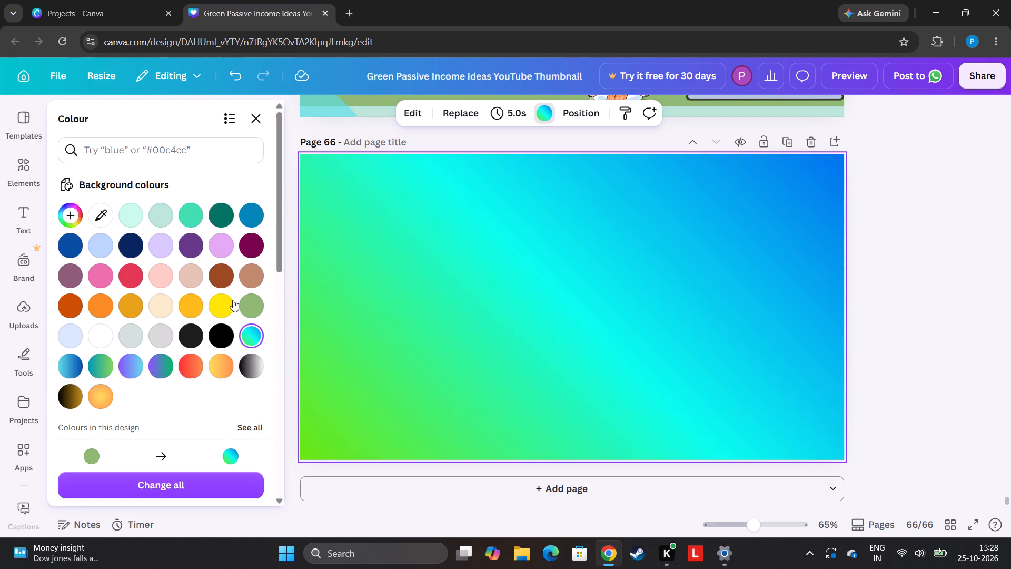
{"action": "left_click", "coordinate": [229, 302]}
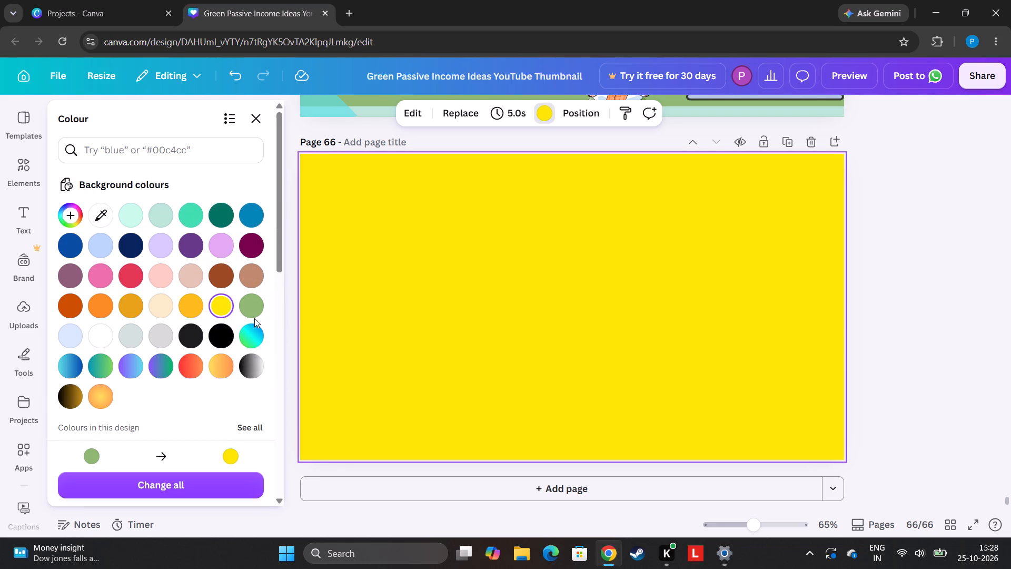
{"action": "left_click", "coordinate": [162, 298]}
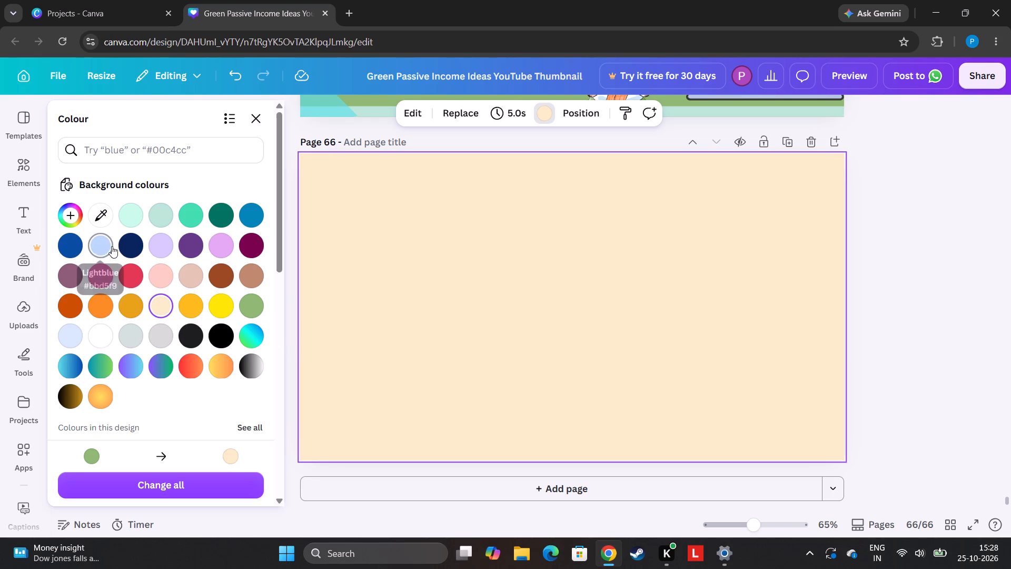
{"action": "left_click", "coordinate": [131, 252]}
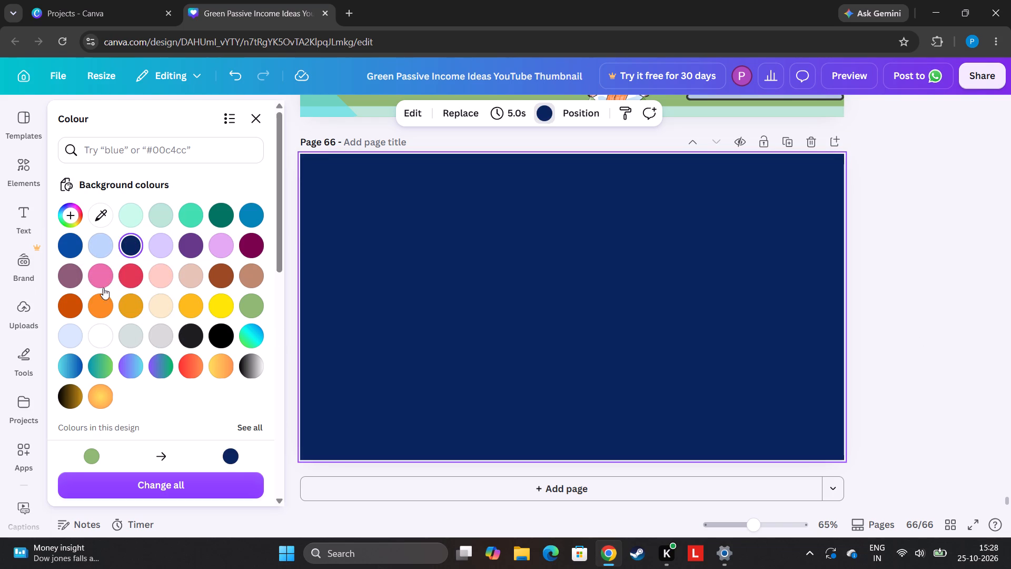
{"action": "left_click", "coordinate": [91, 276]}
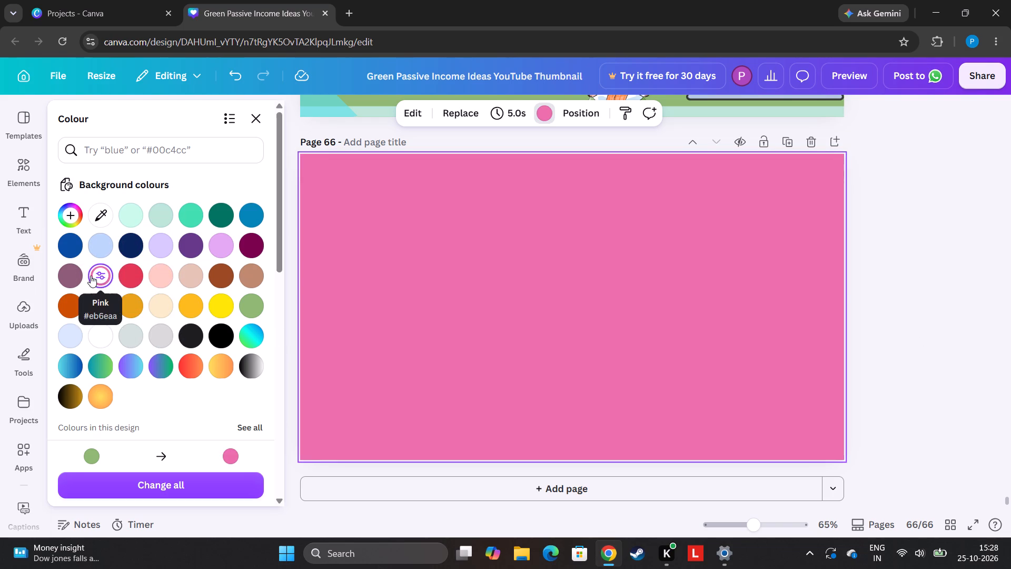
{"action": "left_click", "coordinate": [76, 220]}
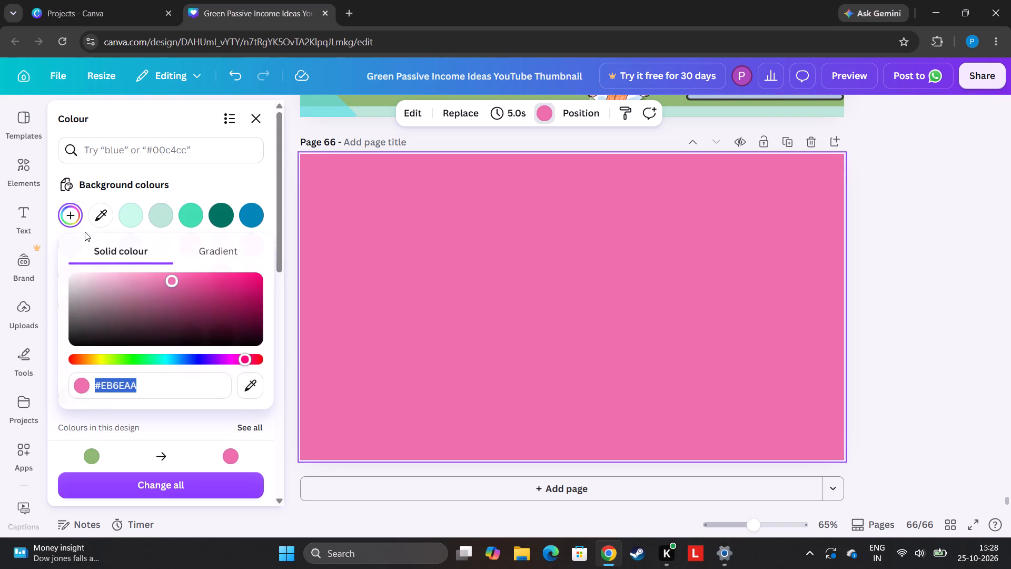
{"action": "left_click", "coordinate": [150, 285]}
{"action": "left_click", "coordinate": [145, 291]}
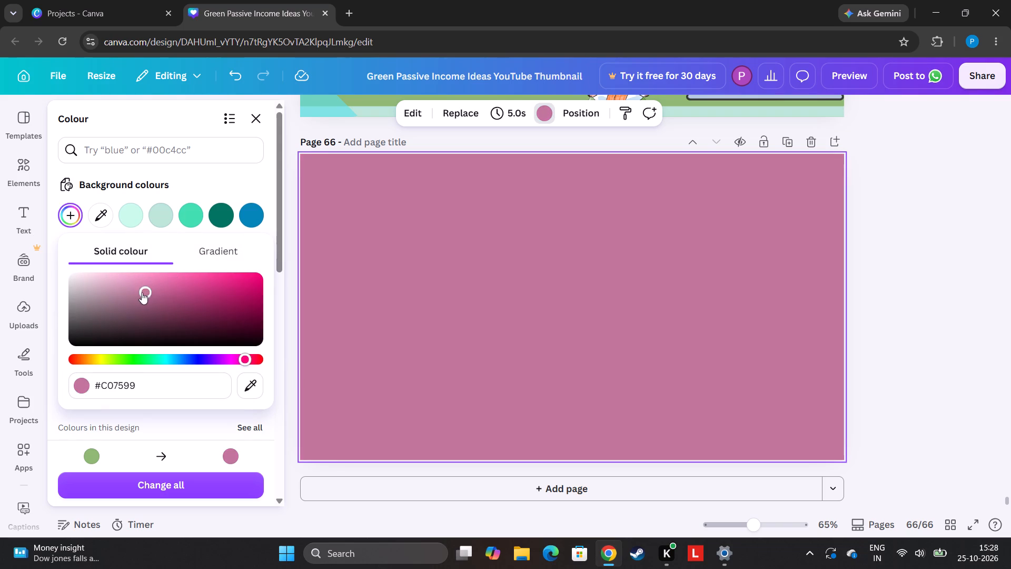
{"action": "left_click", "coordinate": [950, 283]}
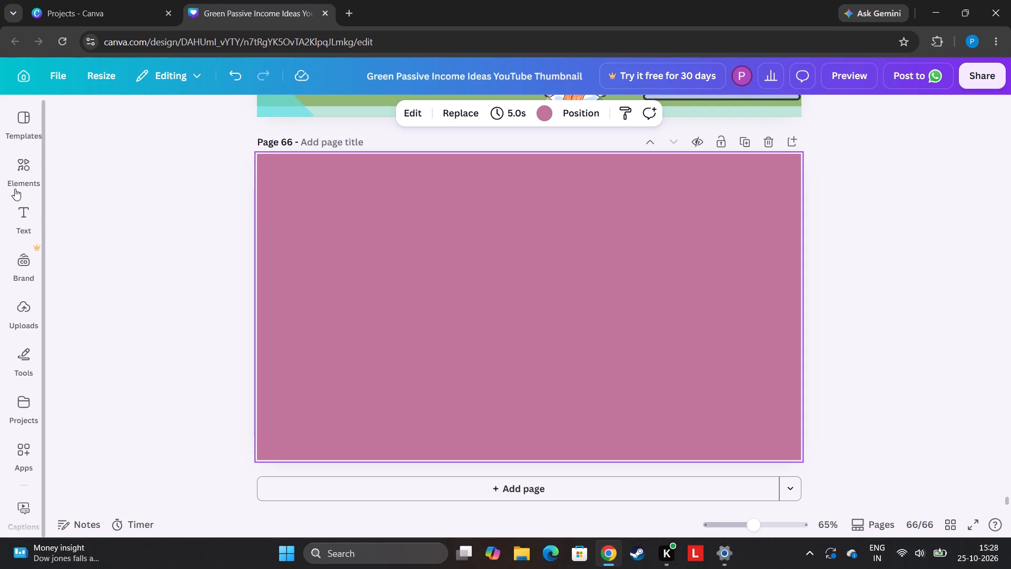
Insert a rounded square from the recently used shapes onto page 66.
{"action": "left_click", "coordinate": [29, 163]}
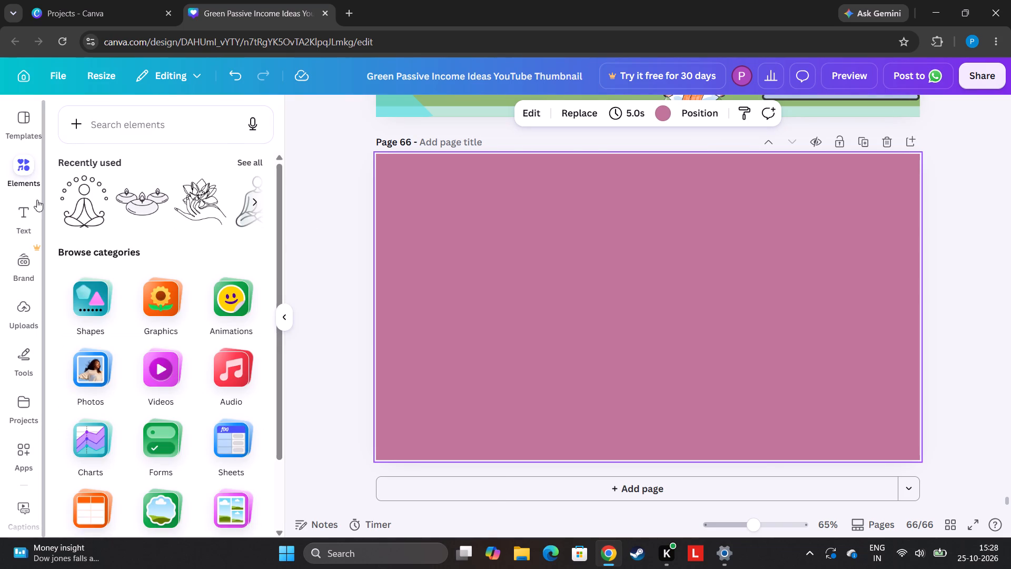
{"action": "left_click", "coordinate": [84, 302]}
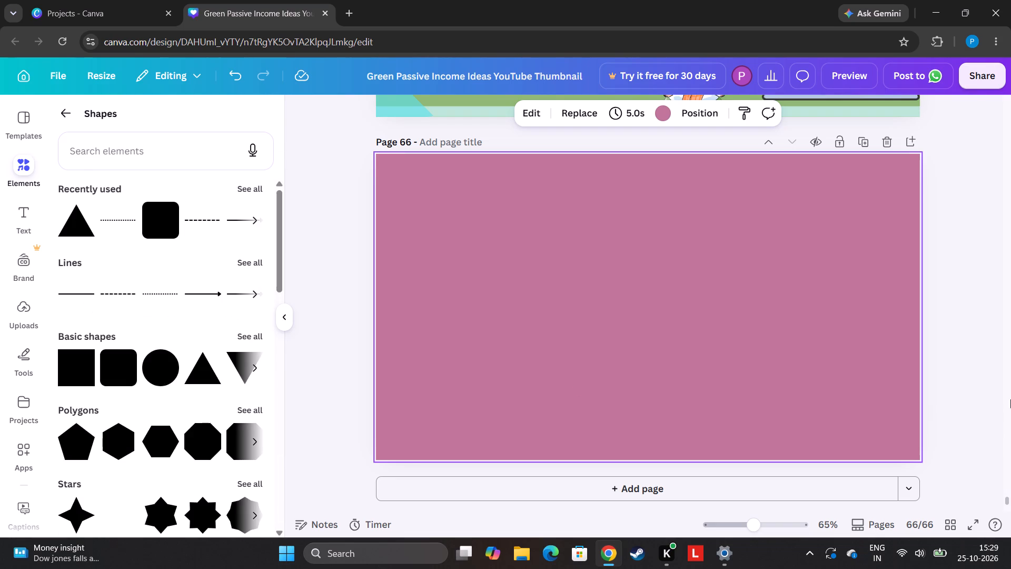
{"action": "left_click_drag", "start_coordinate": [1008, 497], "coordinate": [1010, 484]}
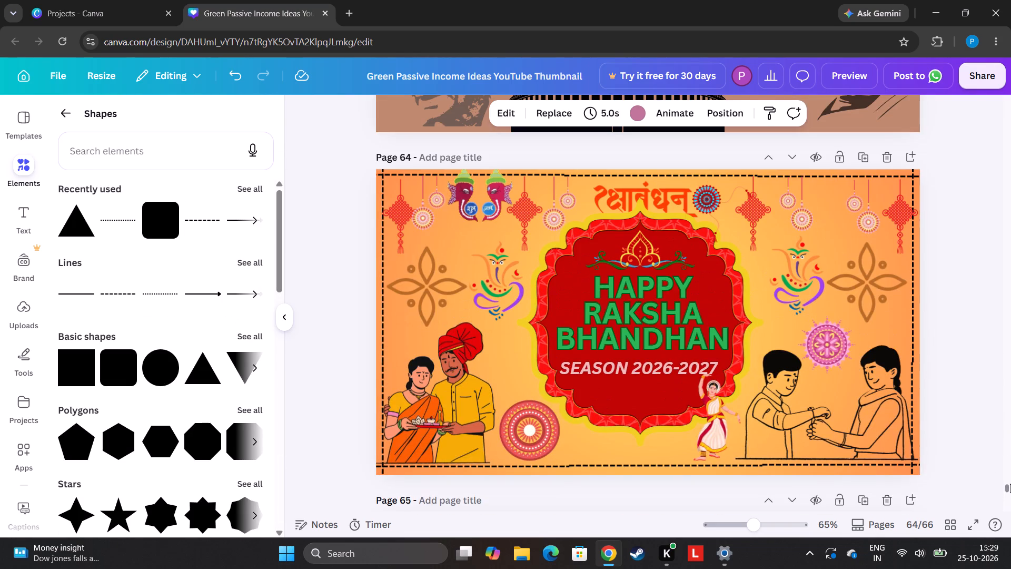
{"action": "left_click_drag", "start_coordinate": [1010, 484], "coordinate": [1009, 489]}
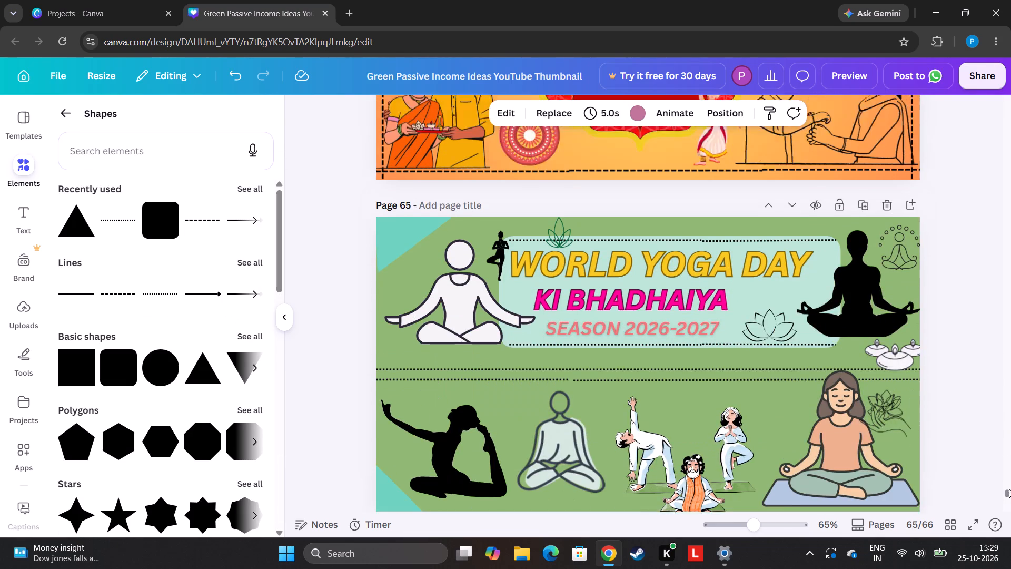
{"action": "left_click_drag", "start_coordinate": [1009, 489], "coordinate": [1010, 497]}
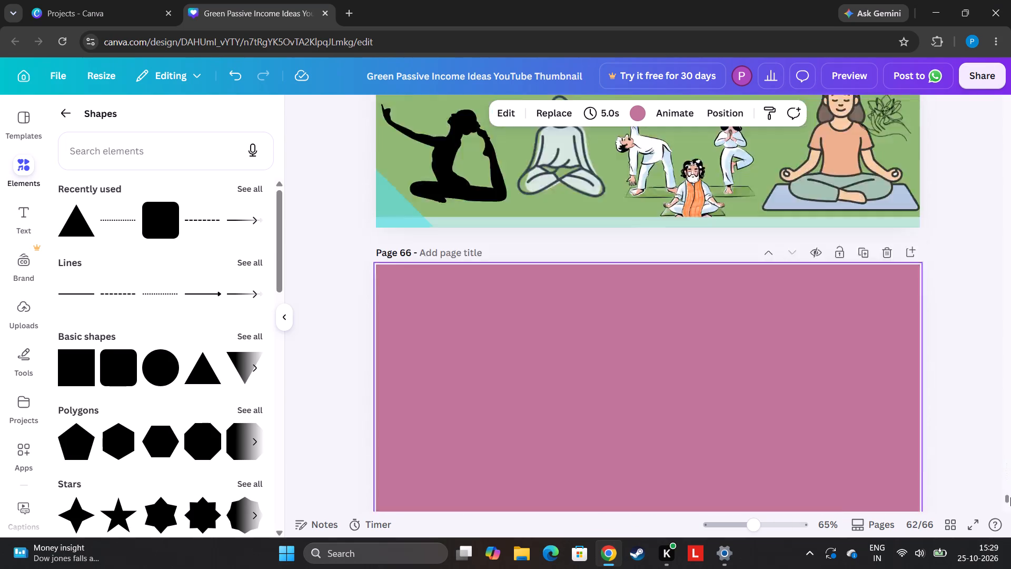
{"action": "left_click_drag", "start_coordinate": [1010, 497], "coordinate": [1010, 515]}
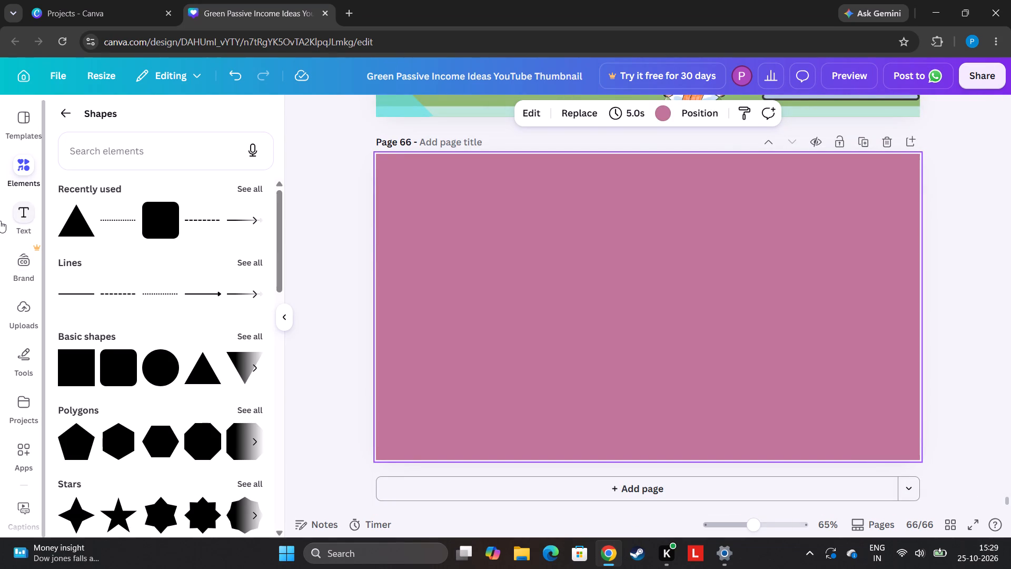
{"action": "left_click", "coordinate": [171, 231]}
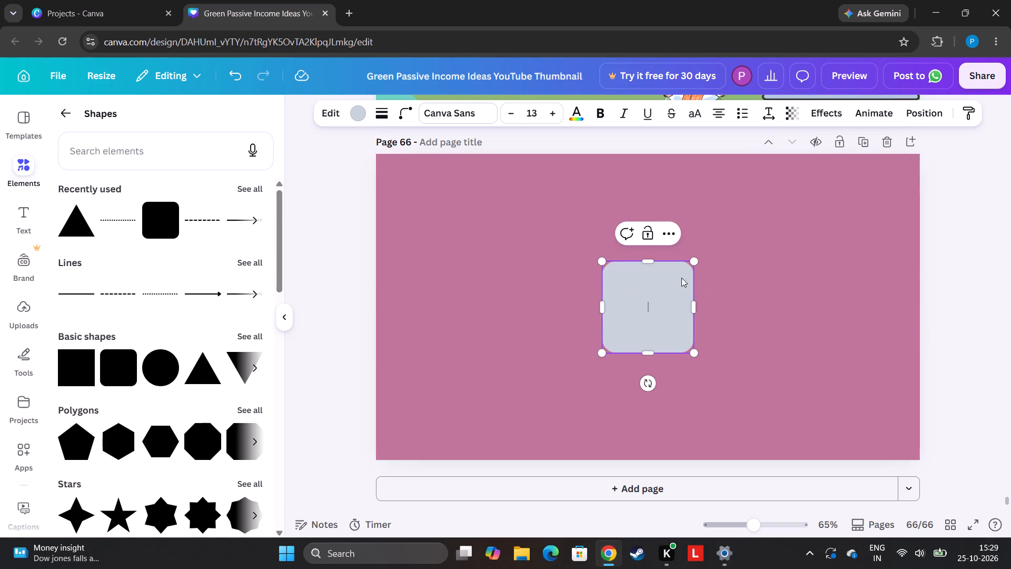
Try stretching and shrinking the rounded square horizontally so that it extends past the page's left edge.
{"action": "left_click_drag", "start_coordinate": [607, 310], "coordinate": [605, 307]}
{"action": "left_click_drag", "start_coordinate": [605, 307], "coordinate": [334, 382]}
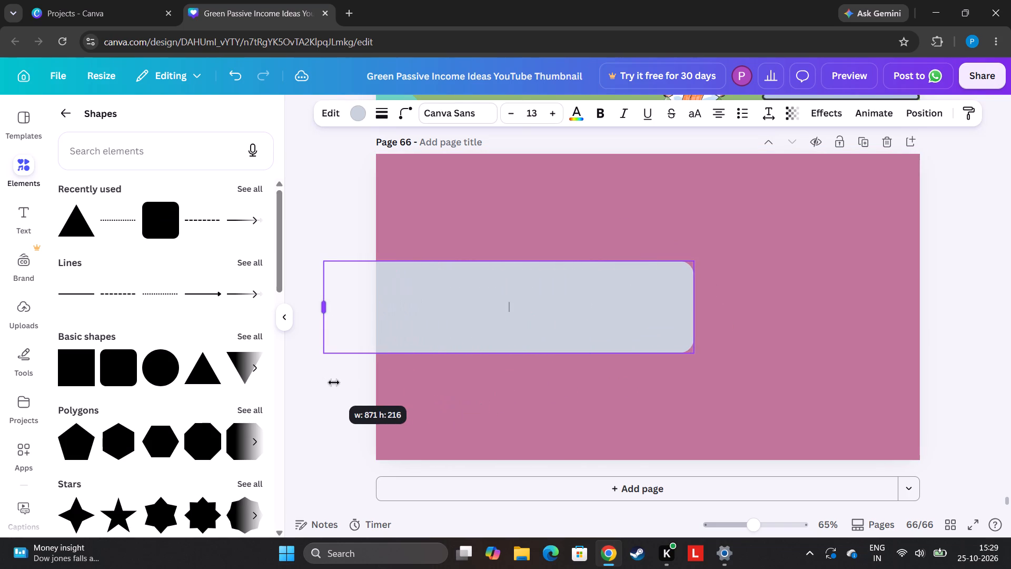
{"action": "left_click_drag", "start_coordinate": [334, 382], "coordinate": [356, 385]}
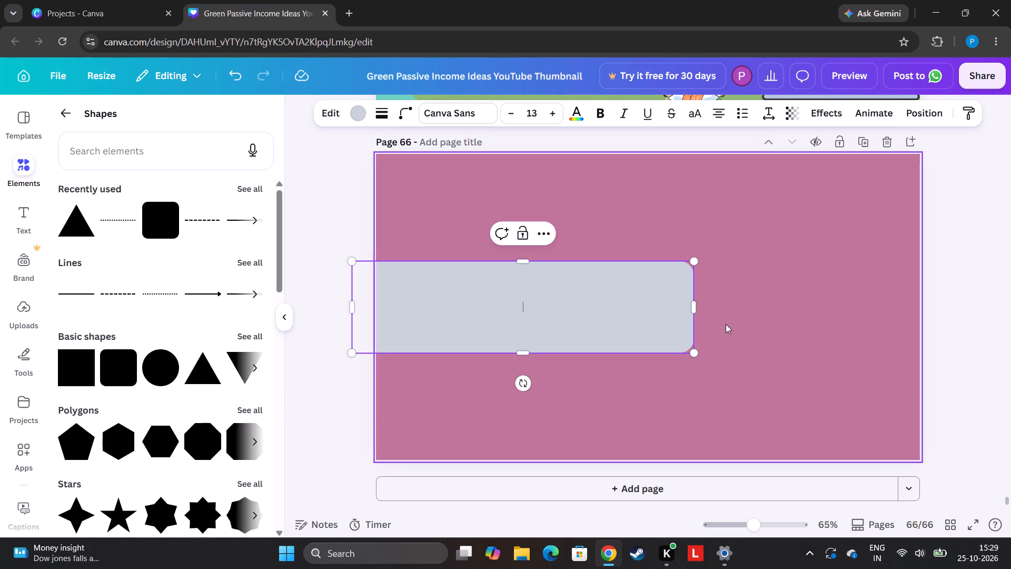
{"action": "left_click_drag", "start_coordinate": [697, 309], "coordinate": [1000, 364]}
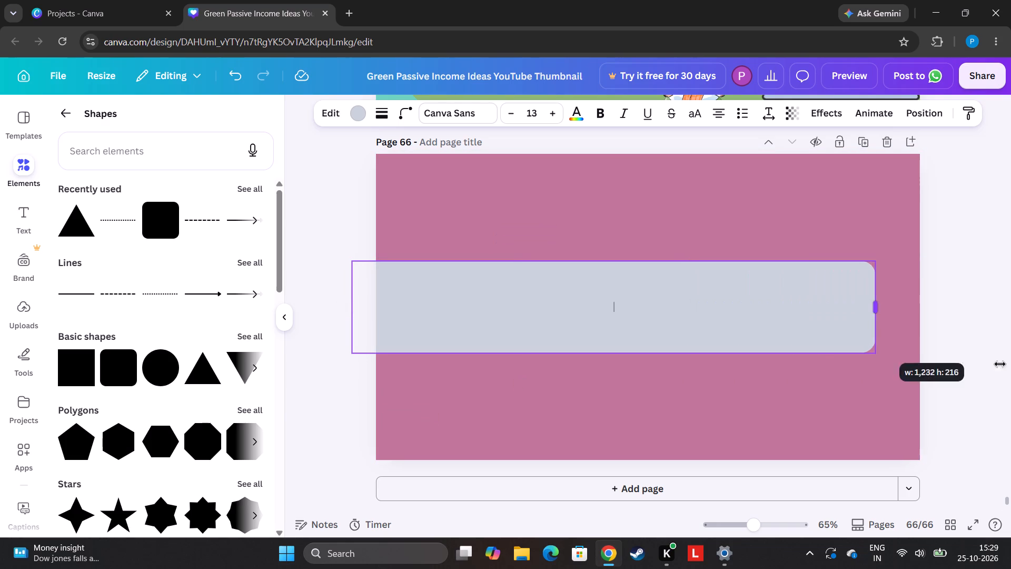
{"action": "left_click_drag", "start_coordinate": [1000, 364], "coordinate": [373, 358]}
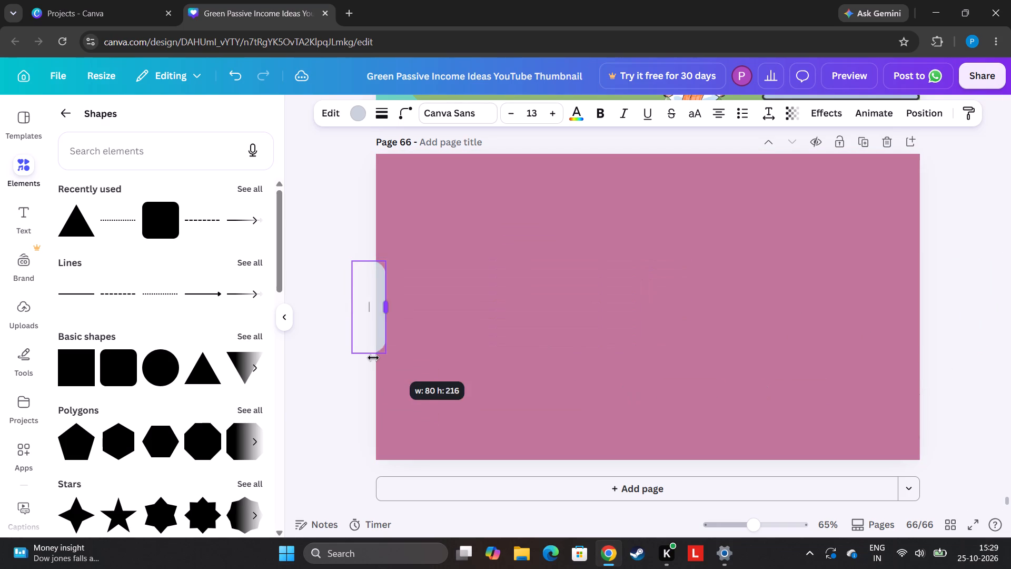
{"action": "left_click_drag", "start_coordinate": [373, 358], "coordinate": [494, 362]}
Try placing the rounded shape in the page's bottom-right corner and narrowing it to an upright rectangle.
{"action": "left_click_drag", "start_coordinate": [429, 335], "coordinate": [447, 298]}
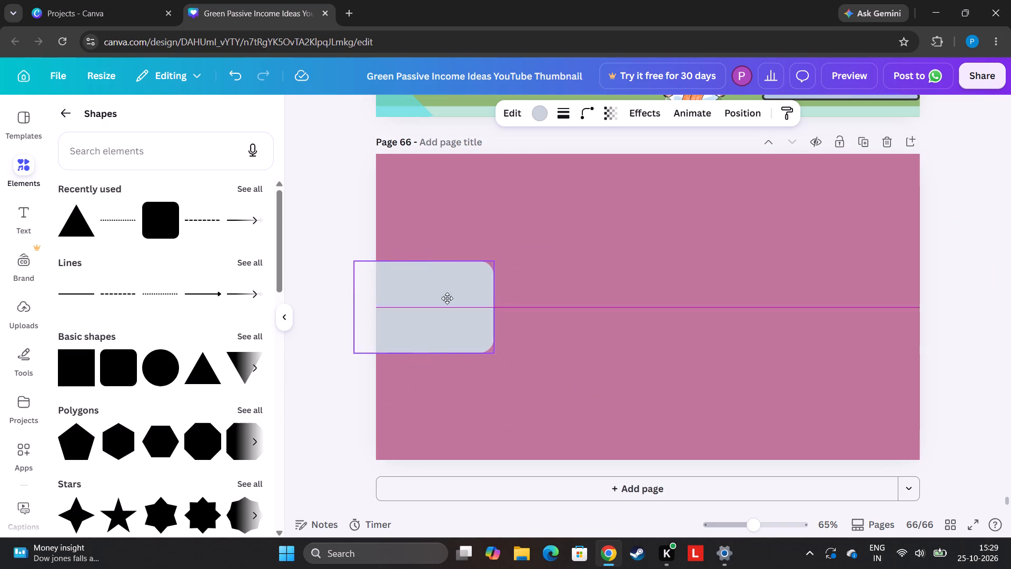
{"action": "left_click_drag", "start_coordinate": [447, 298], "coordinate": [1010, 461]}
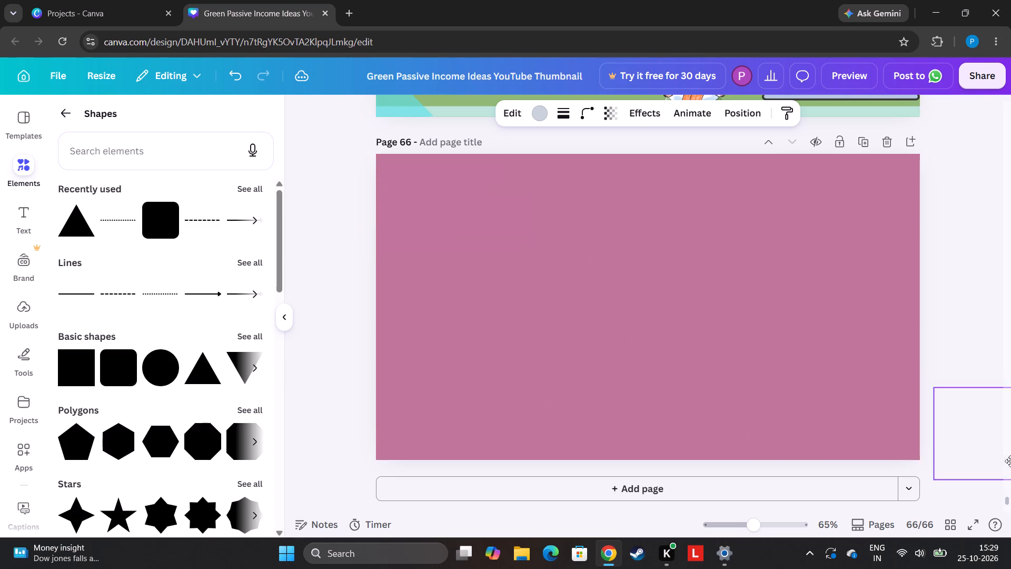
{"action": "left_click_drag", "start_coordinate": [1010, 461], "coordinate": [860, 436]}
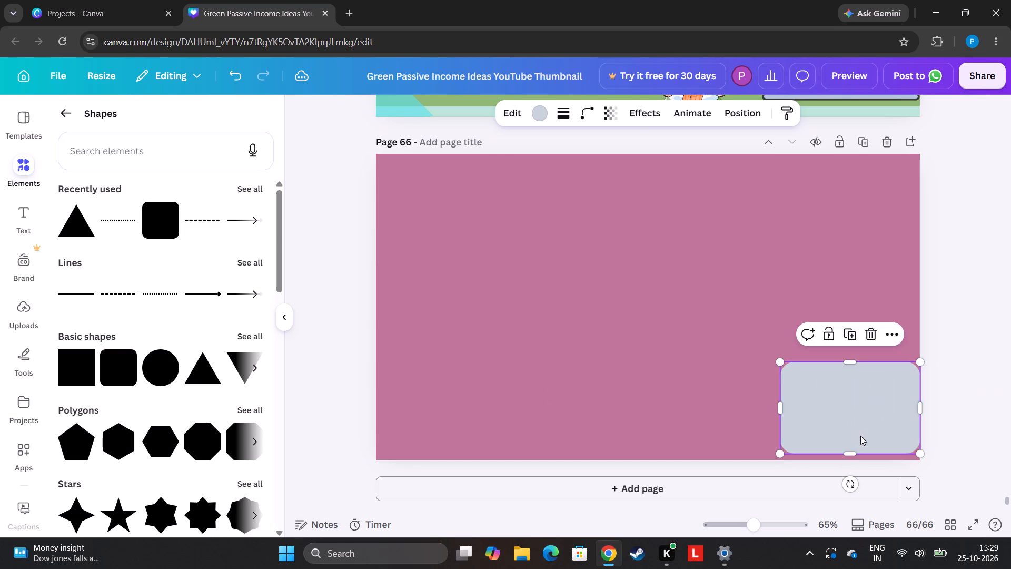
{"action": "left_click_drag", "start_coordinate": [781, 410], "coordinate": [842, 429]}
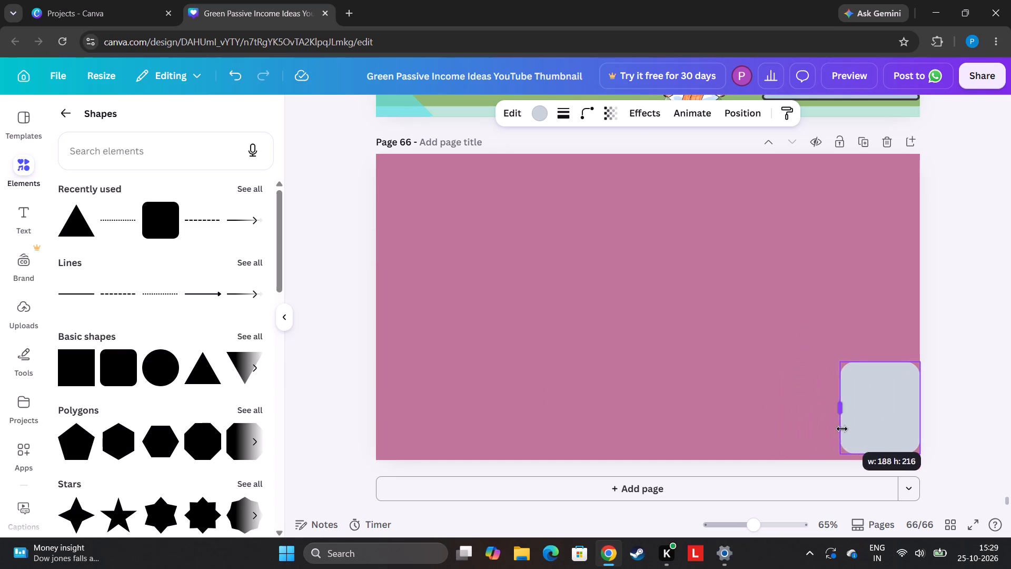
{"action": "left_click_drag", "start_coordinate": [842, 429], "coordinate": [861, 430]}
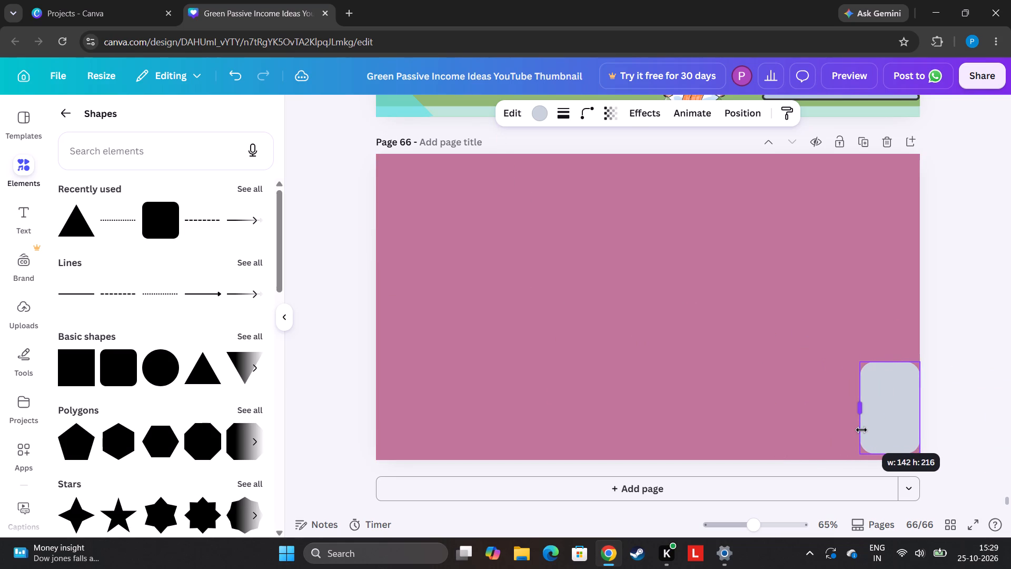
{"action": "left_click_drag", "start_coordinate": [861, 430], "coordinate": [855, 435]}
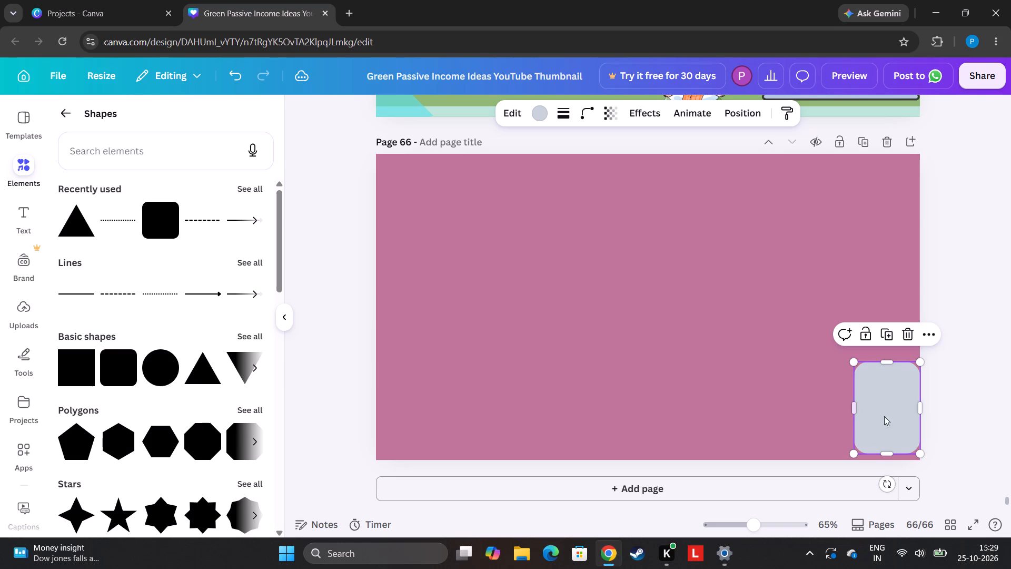
Rotate the rounded shape to about -20° in the page's bottom-right corner.
{"action": "left_click_drag", "start_coordinate": [889, 487], "coordinate": [914, 475]}
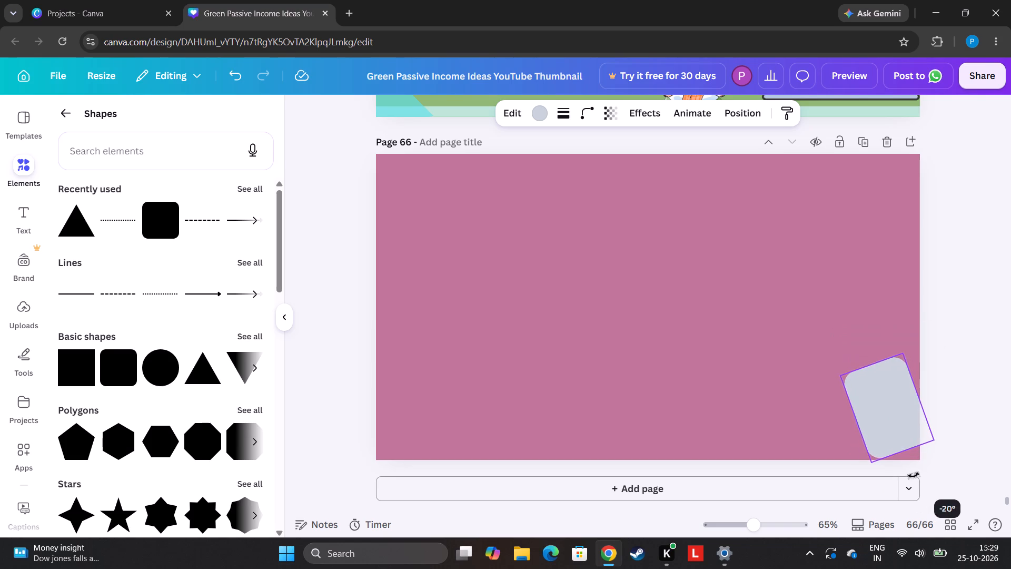
{"action": "left_click_drag", "start_coordinate": [914, 475], "coordinate": [914, 473]}
{"action": "left_click_drag", "start_coordinate": [903, 418], "coordinate": [901, 431]}
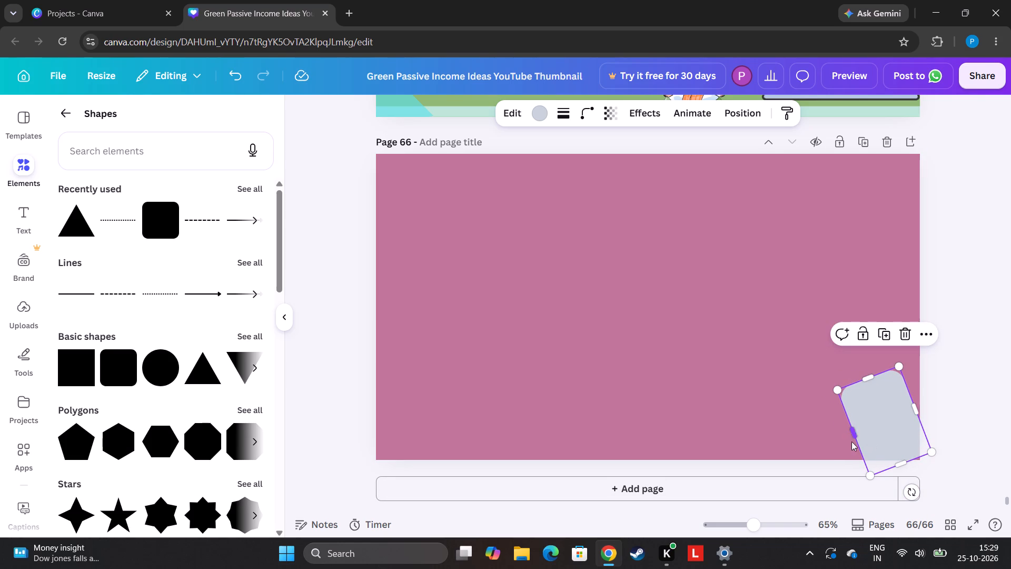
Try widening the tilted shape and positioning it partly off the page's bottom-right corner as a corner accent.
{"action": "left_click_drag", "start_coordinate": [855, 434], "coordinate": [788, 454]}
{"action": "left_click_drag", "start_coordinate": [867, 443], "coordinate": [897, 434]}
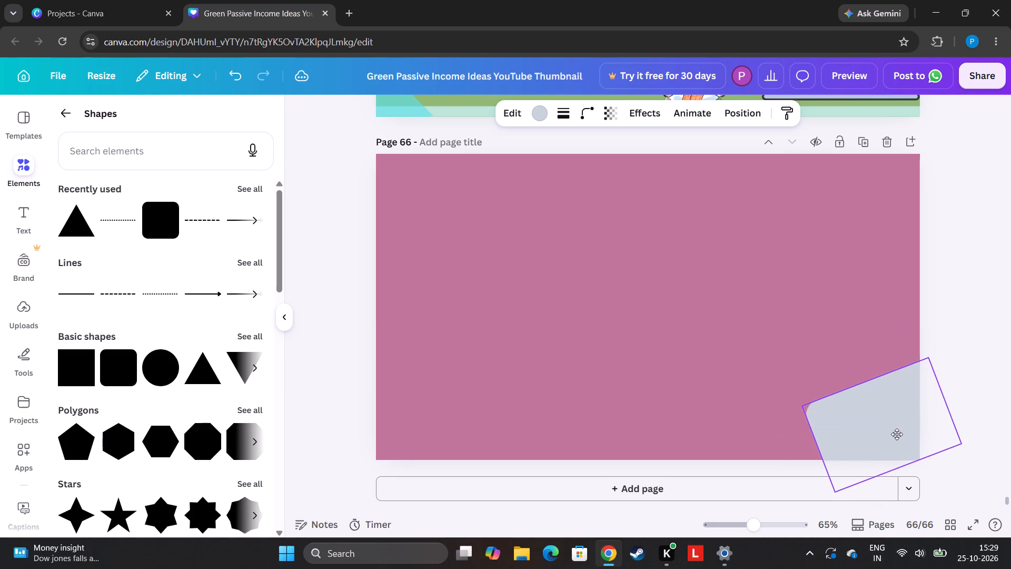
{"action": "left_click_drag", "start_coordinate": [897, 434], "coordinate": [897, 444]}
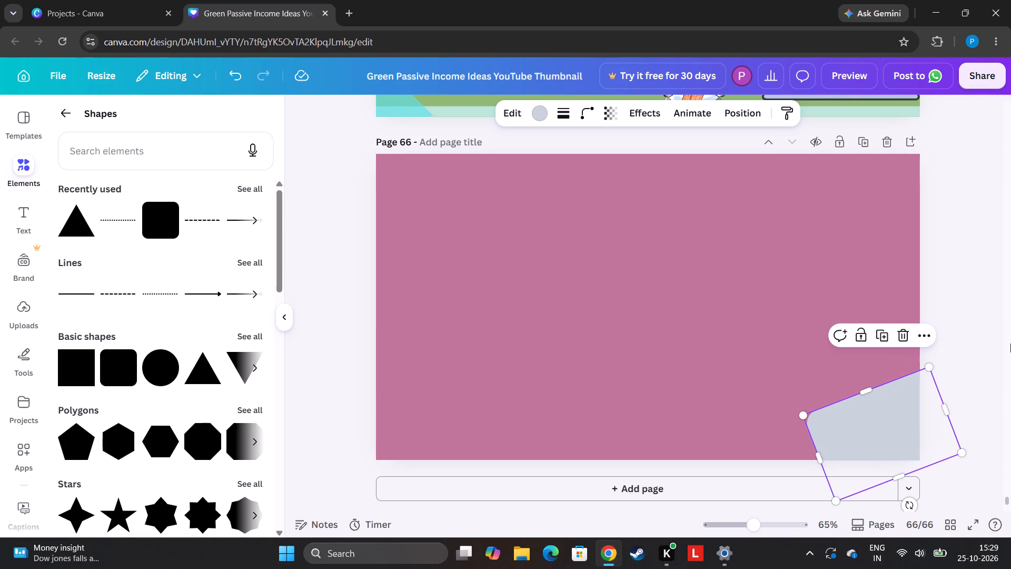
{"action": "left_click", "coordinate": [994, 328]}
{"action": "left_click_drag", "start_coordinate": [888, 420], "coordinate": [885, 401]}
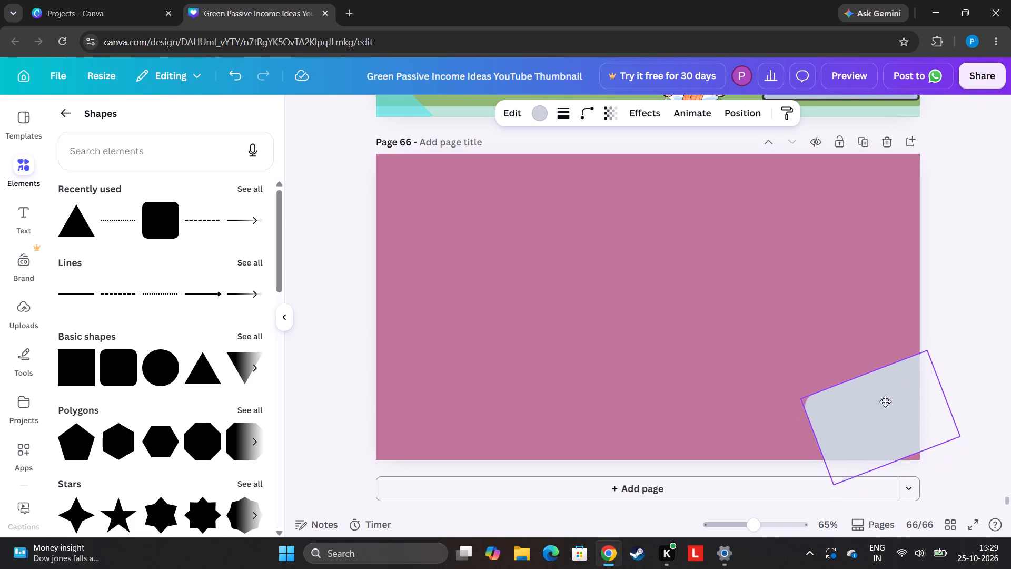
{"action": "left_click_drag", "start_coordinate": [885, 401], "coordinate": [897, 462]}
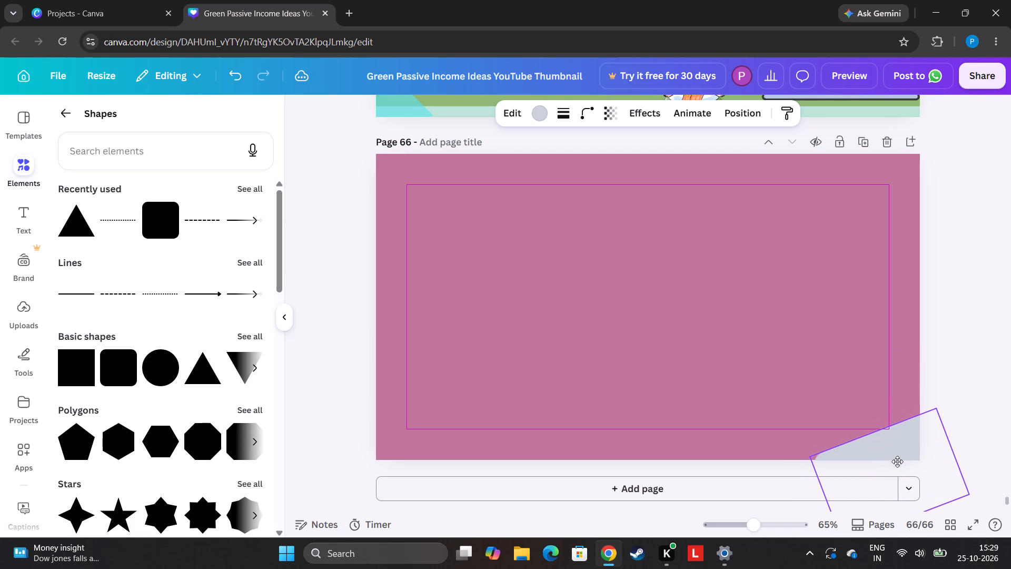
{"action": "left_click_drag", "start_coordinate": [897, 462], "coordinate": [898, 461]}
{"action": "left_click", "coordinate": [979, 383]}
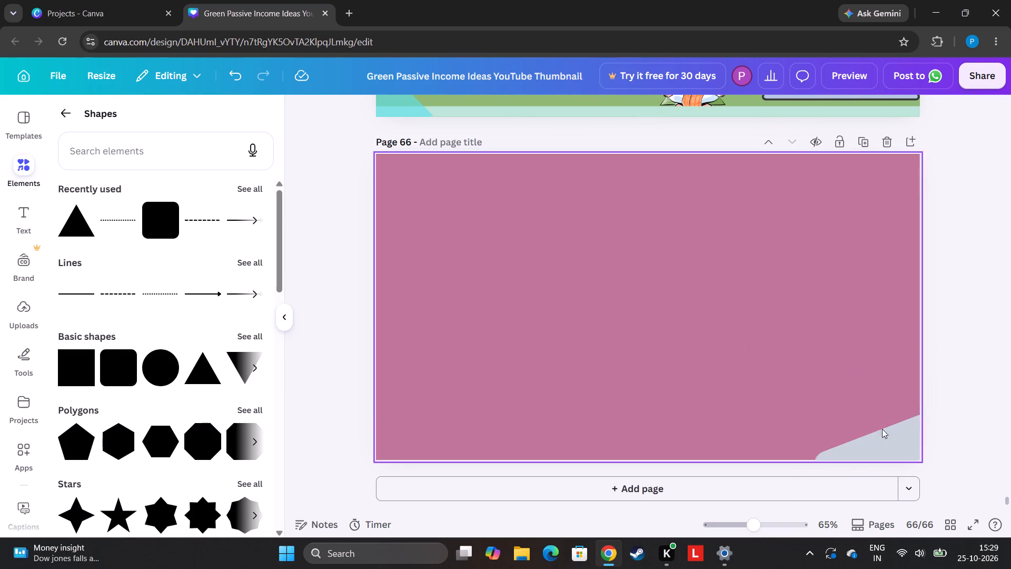
Move the tilted shape to the upper middle of the page and recolour it, trying dark red before choosing light pink.
{"action": "left_click_drag", "start_coordinate": [879, 444], "coordinate": [577, 230]}
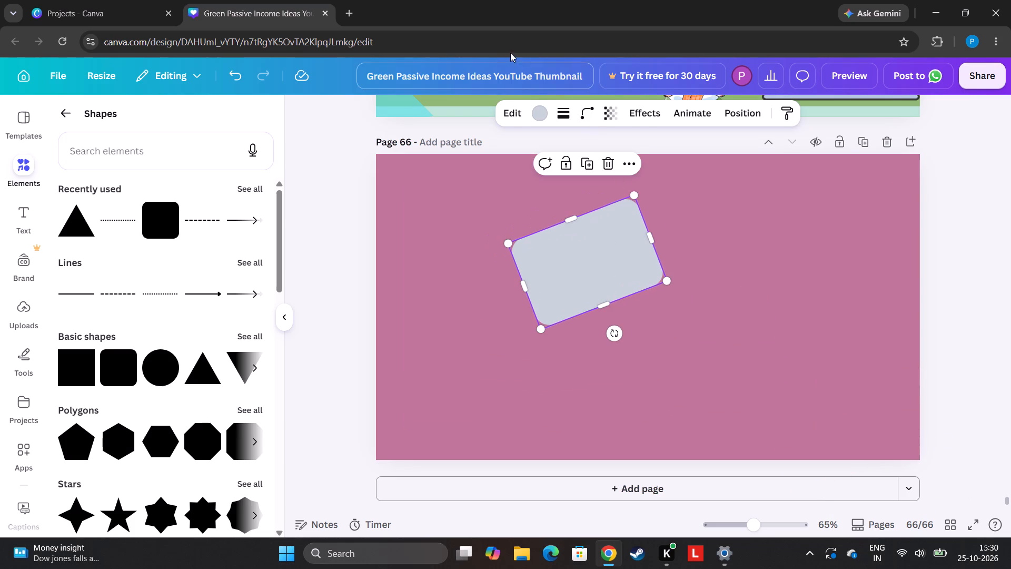
{"action": "left_click", "coordinate": [541, 114]}
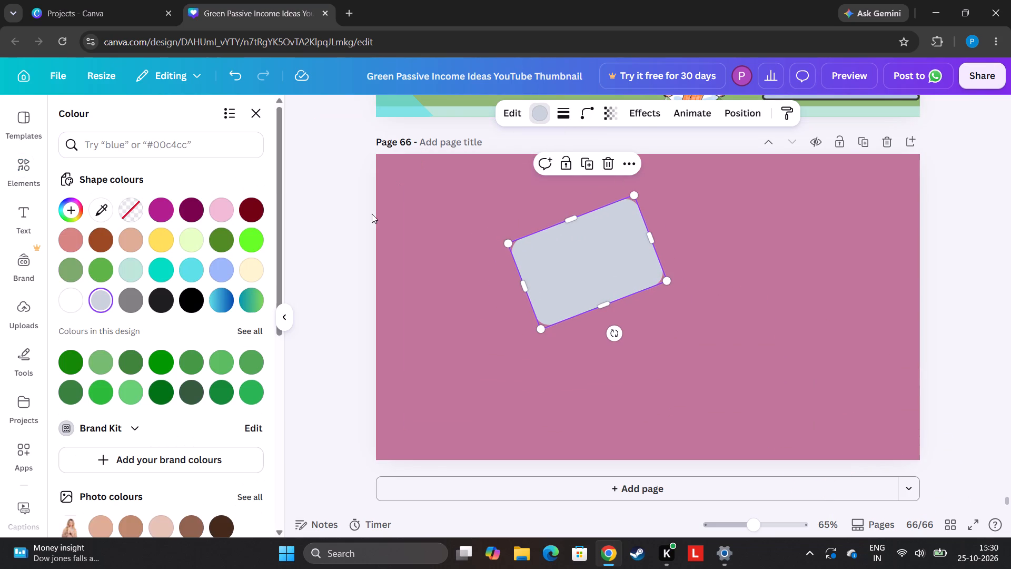
{"action": "left_click", "coordinate": [254, 215]}
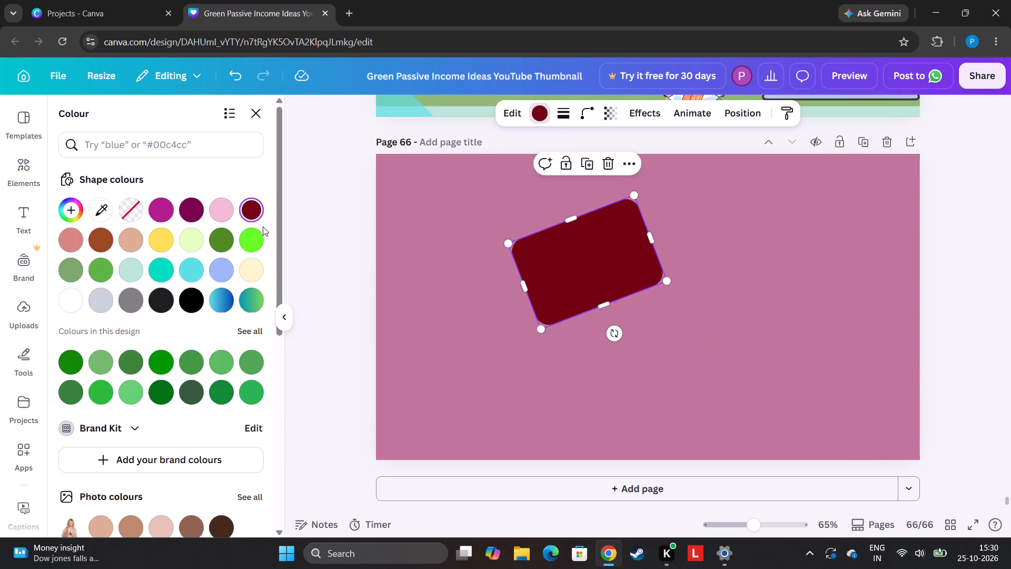
{"action": "left_click", "coordinate": [222, 212]}
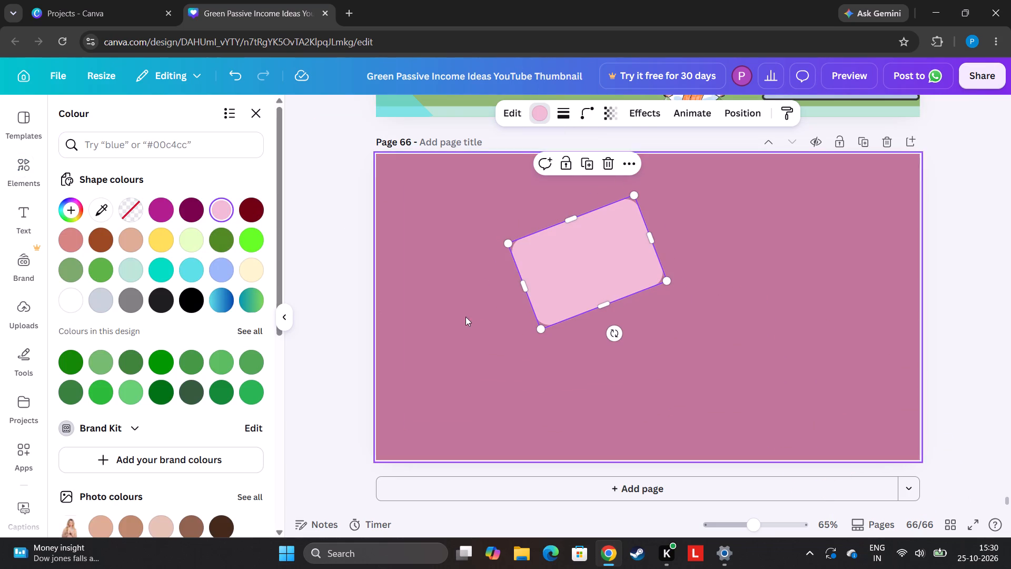
Stretch and thin the pink shape into a long diagonal stripe crossing the page from its left edge to its top edge.
{"action": "left_click_drag", "start_coordinate": [520, 285], "coordinate": [321, 366]}
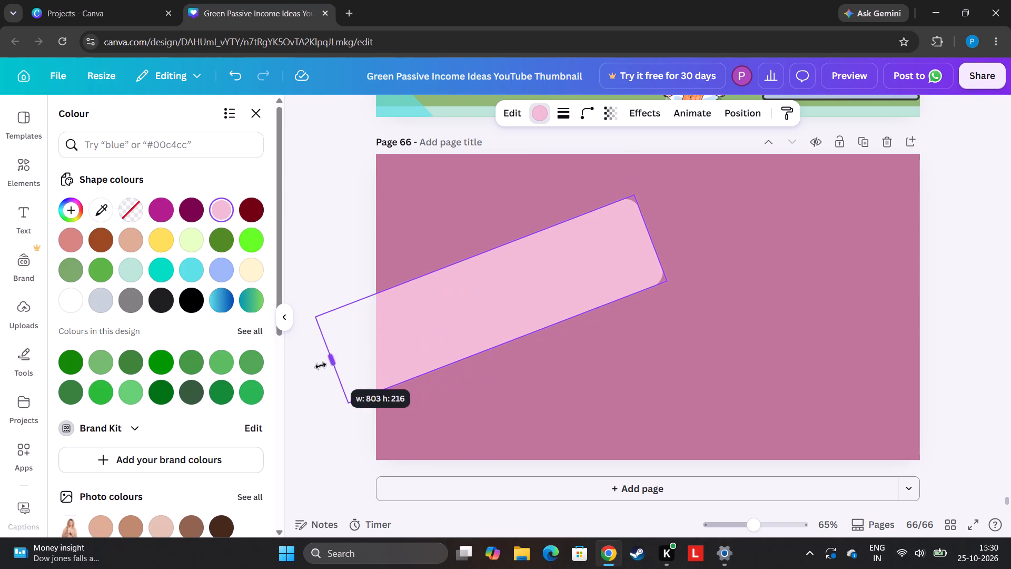
{"action": "left_click_drag", "start_coordinate": [321, 366], "coordinate": [212, 356]}
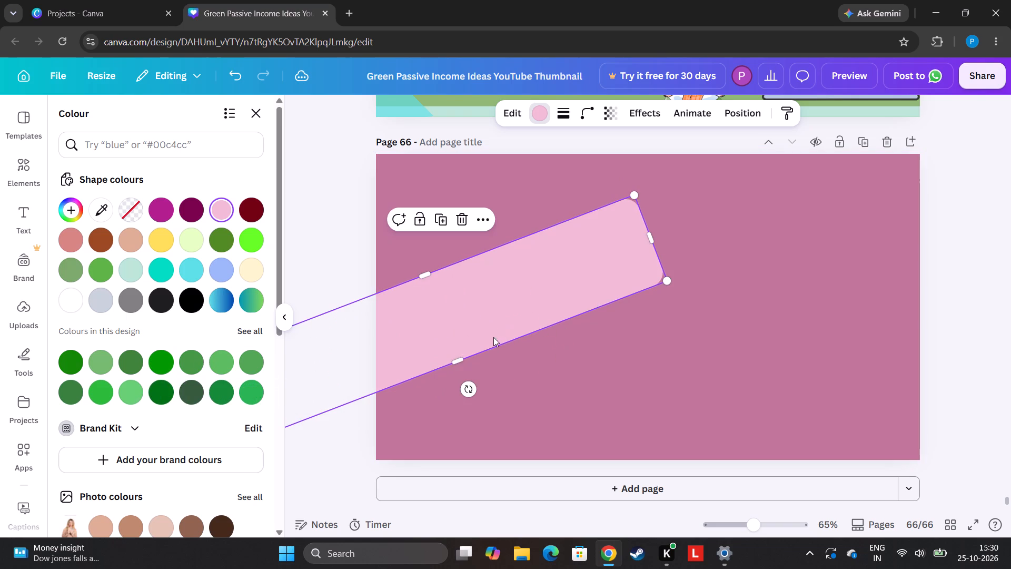
{"action": "left_click_drag", "start_coordinate": [457, 361], "coordinate": [450, 293]}
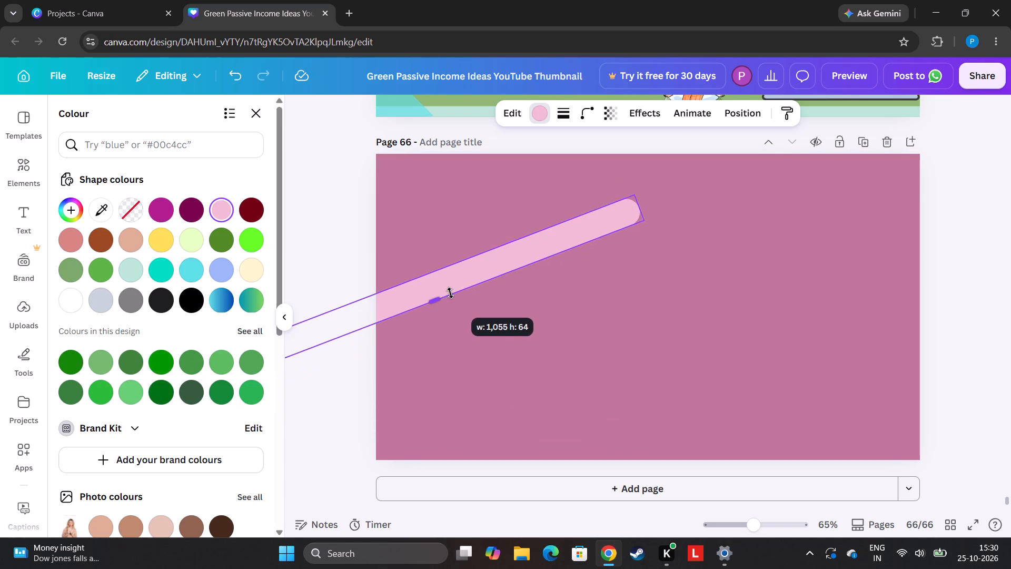
{"action": "left_click_drag", "start_coordinate": [450, 293], "coordinate": [452, 280]}
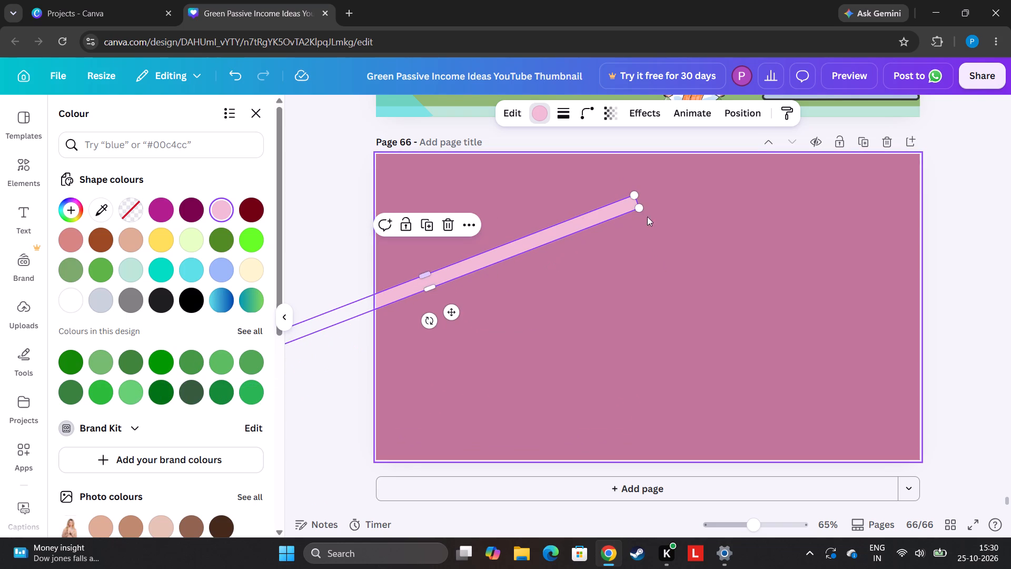
{"action": "left_click_drag", "start_coordinate": [641, 210], "coordinate": [683, 181]}
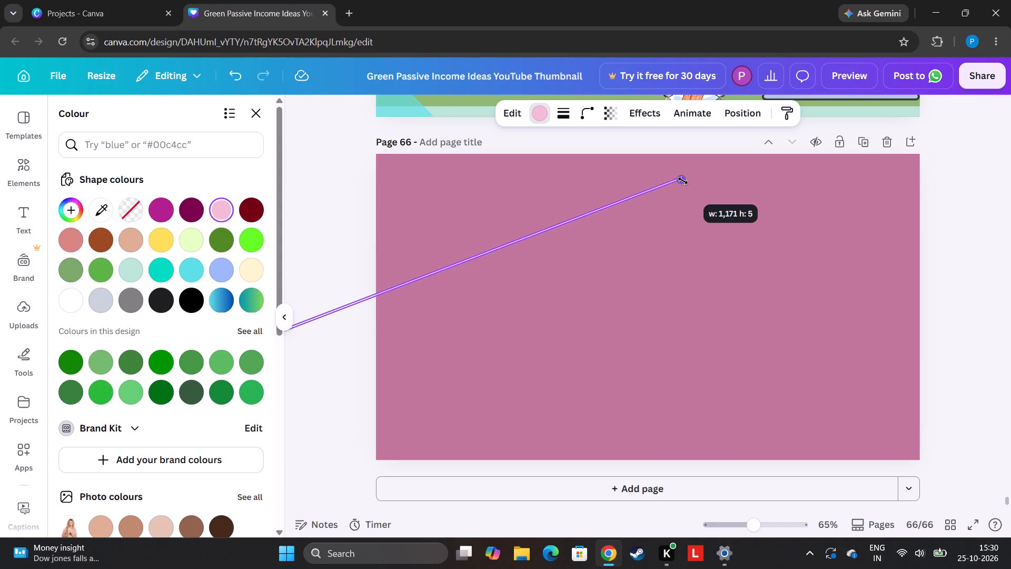
{"action": "left_click_drag", "start_coordinate": [683, 181], "coordinate": [766, 161]}
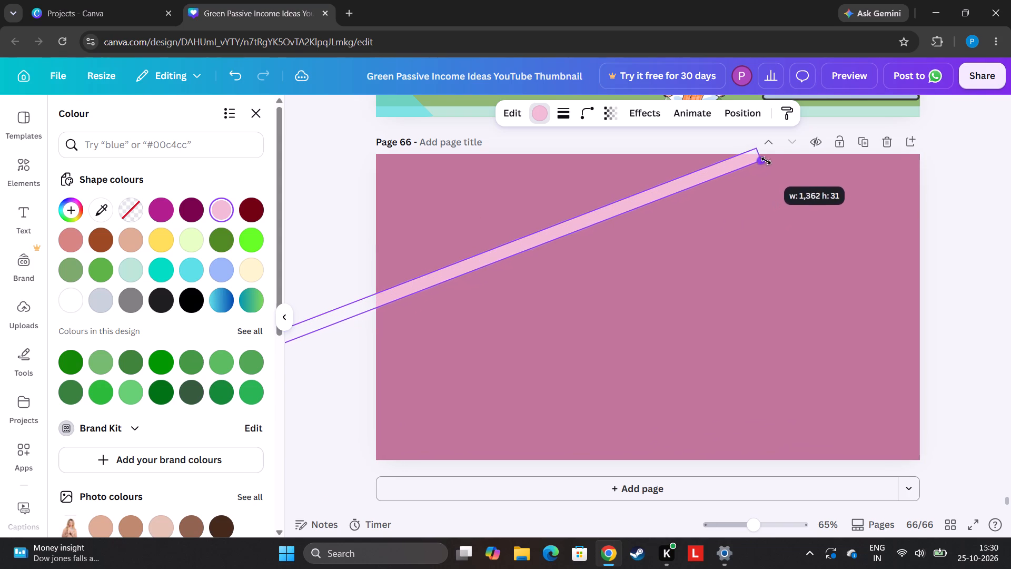
{"action": "left_click_drag", "start_coordinate": [766, 161], "coordinate": [829, 161]}
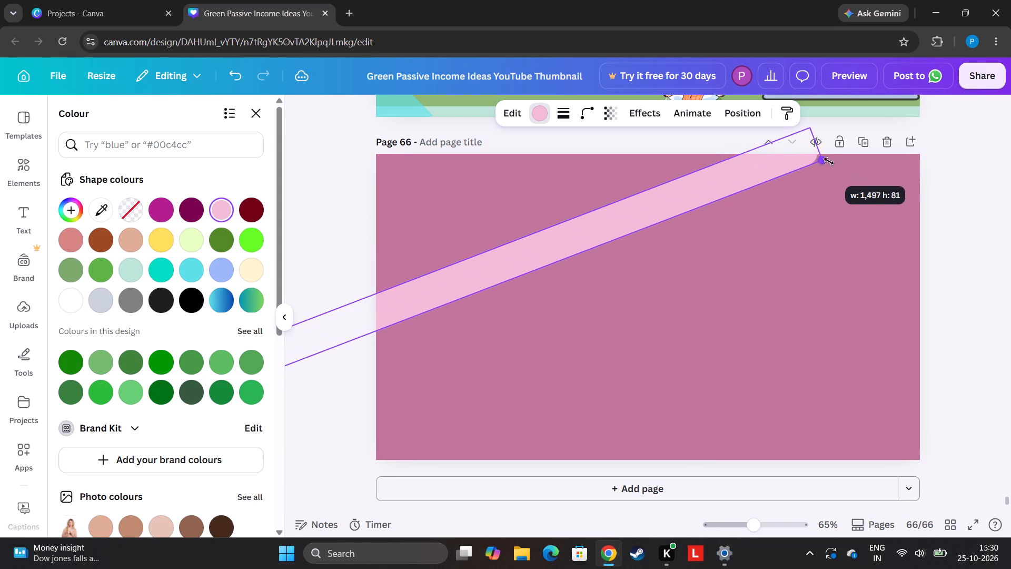
{"action": "left_click_drag", "start_coordinate": [829, 161], "coordinate": [830, 139]}
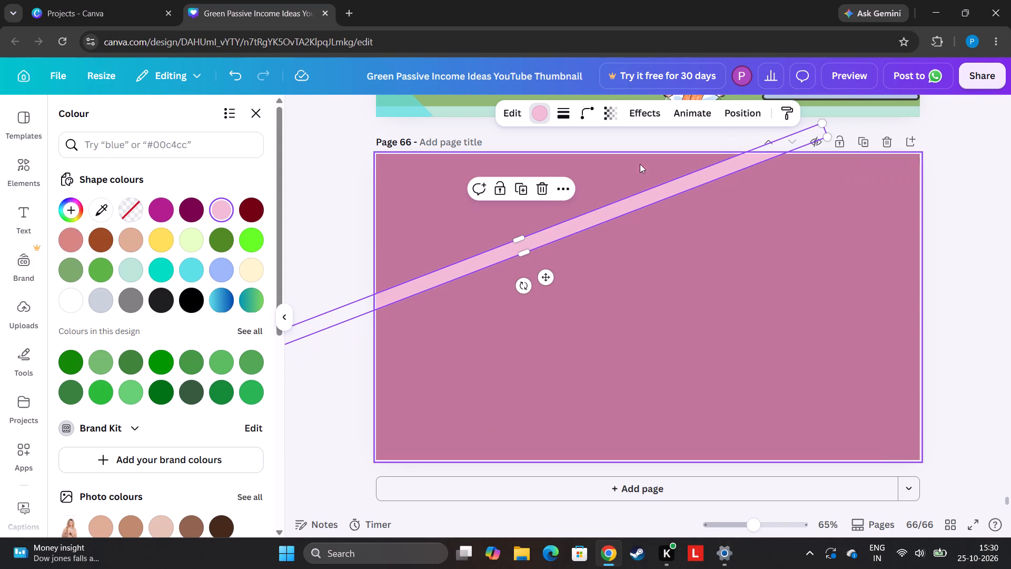
Duplicate the pink diagonal stripe and place the copy parallel to it across the page's lower-right area.
{"action": "left_click", "coordinate": [523, 190]}
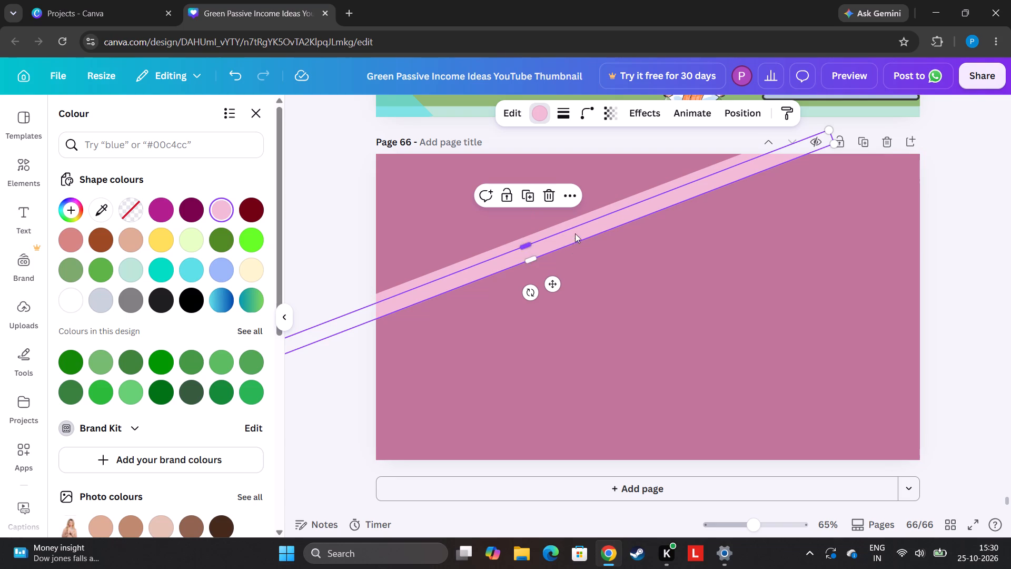
{"action": "left_click", "coordinate": [978, 249]}
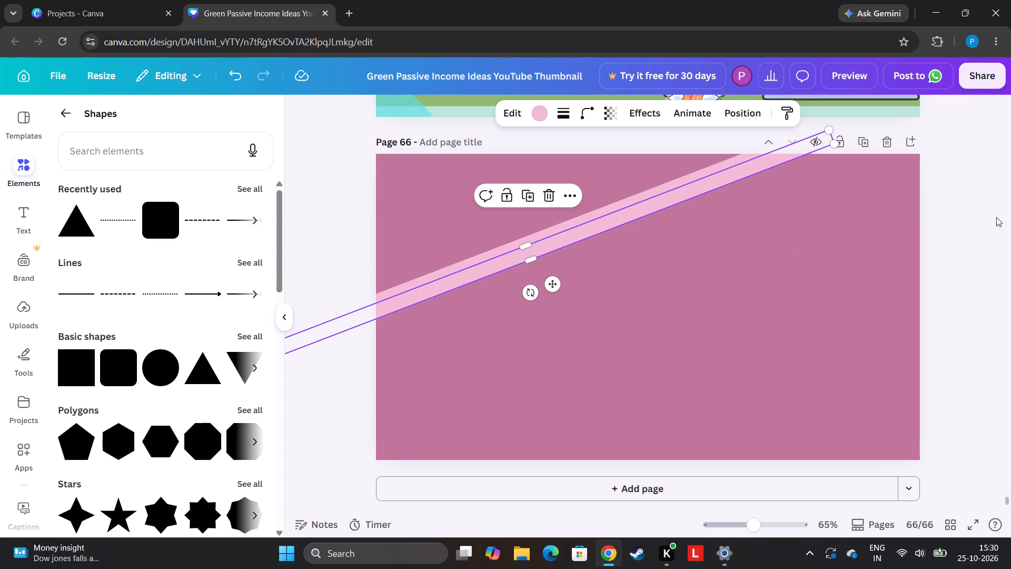
{"action": "left_click", "coordinate": [979, 213]}
{"action": "left_click_drag", "start_coordinate": [678, 199], "coordinate": [796, 242]}
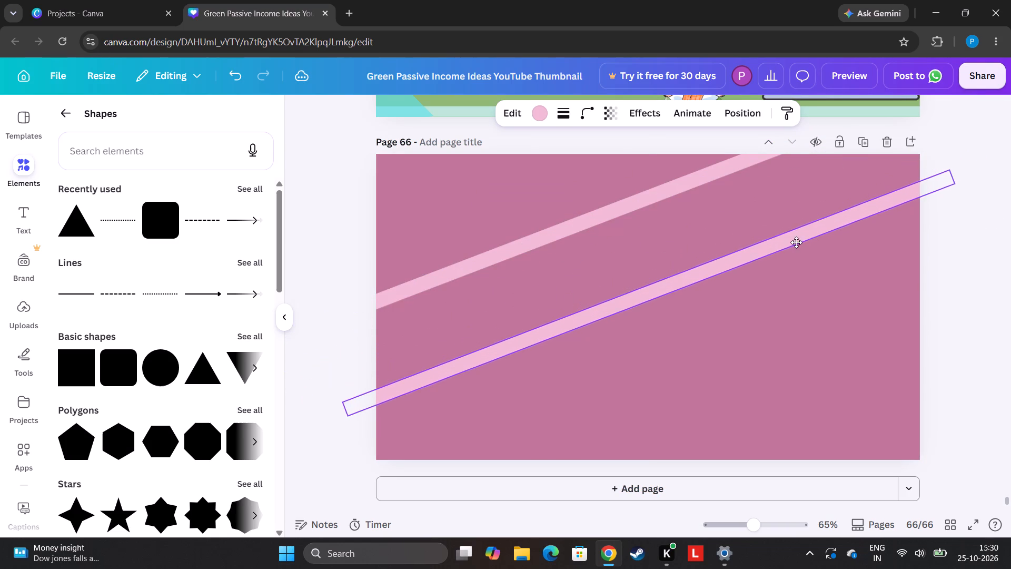
{"action": "left_click_drag", "start_coordinate": [796, 242], "coordinate": [814, 373]}
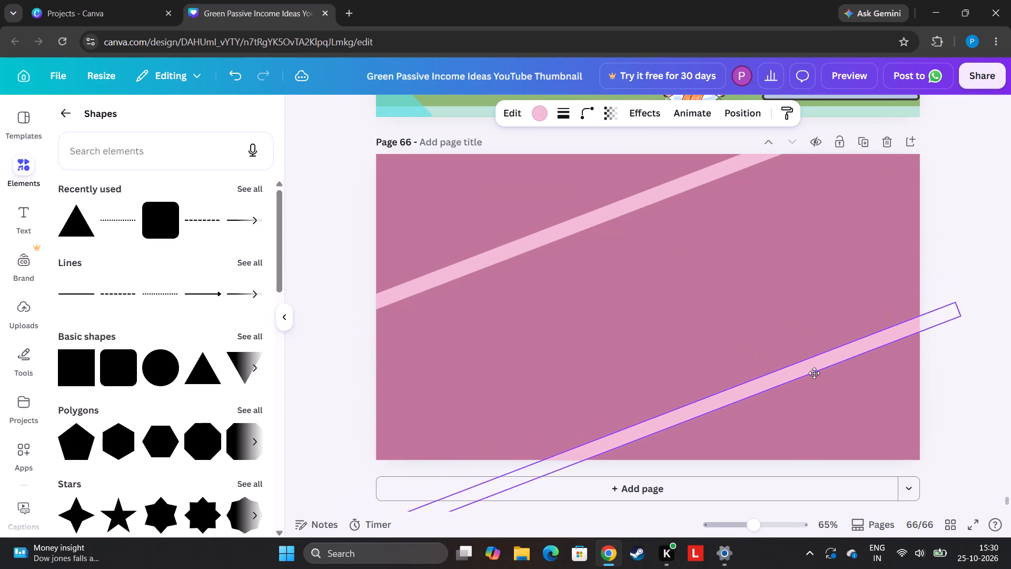
{"action": "left_click_drag", "start_coordinate": [814, 373], "coordinate": [814, 368]}
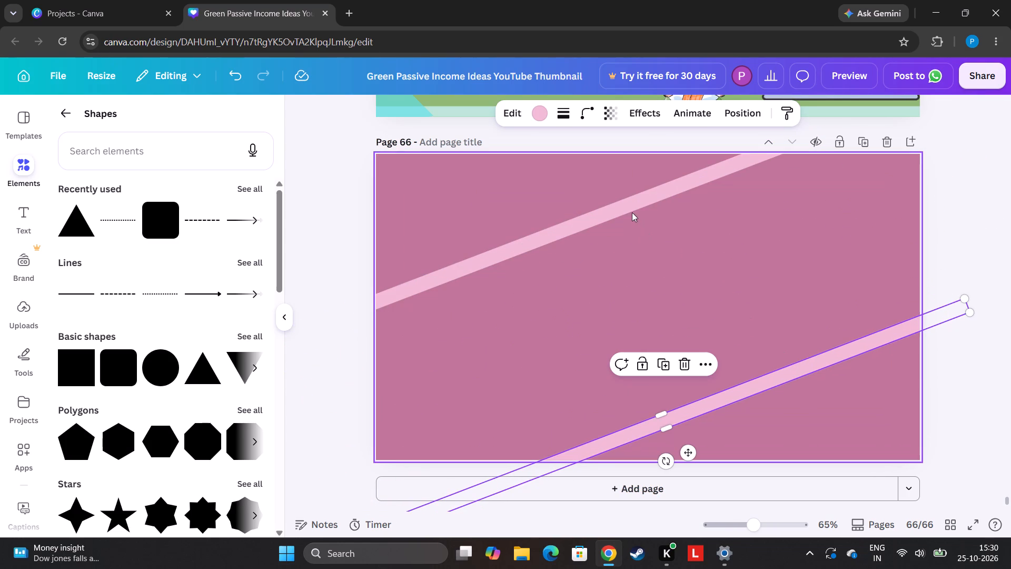
Move the upper light pink stripe closer to the page's upper-left corner, keeping it parallel to the lower stripe.
{"action": "left_click_drag", "start_coordinate": [627, 207], "coordinate": [584, 190]}
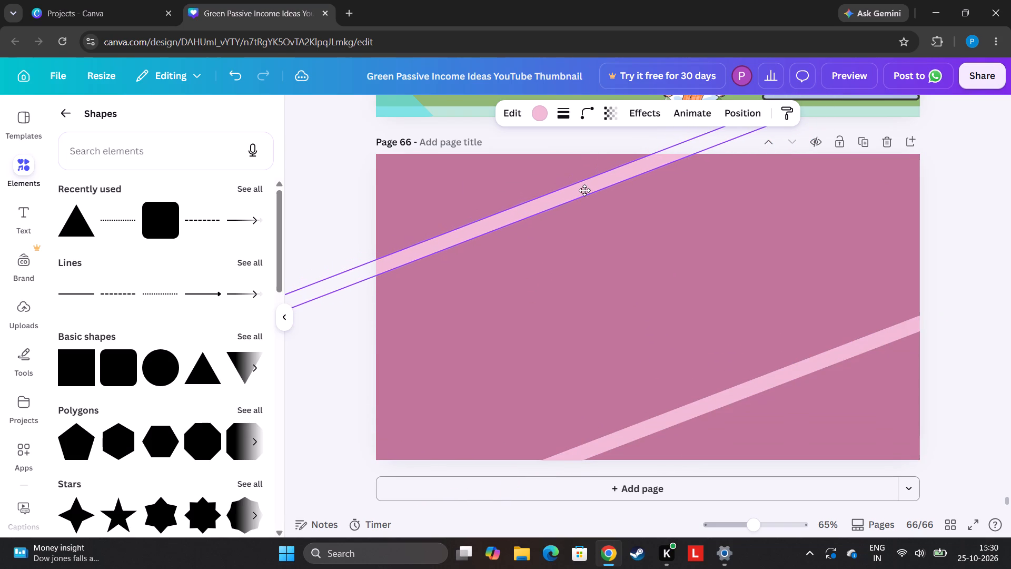
{"action": "left_click_drag", "start_coordinate": [584, 190], "coordinate": [584, 194]}
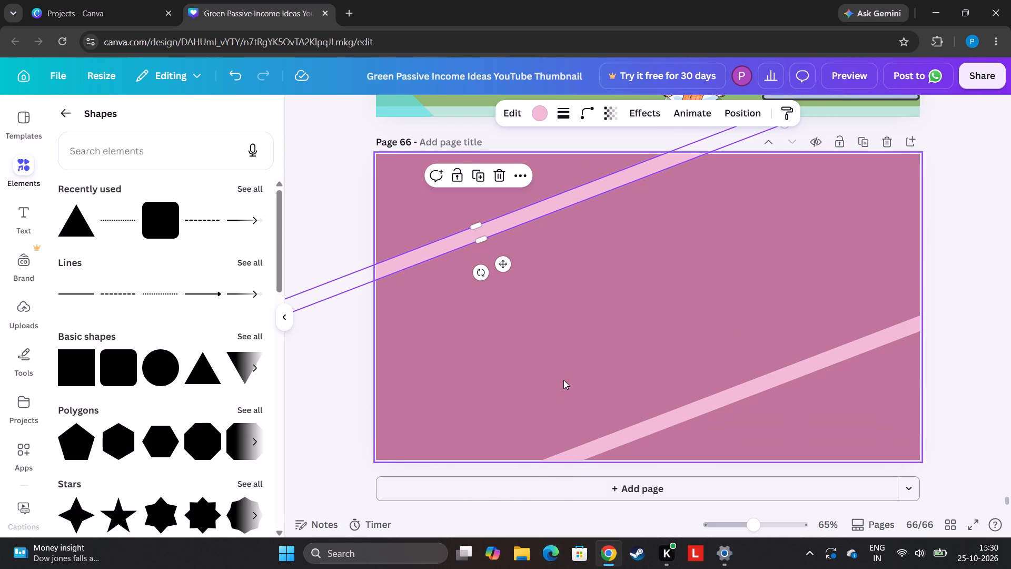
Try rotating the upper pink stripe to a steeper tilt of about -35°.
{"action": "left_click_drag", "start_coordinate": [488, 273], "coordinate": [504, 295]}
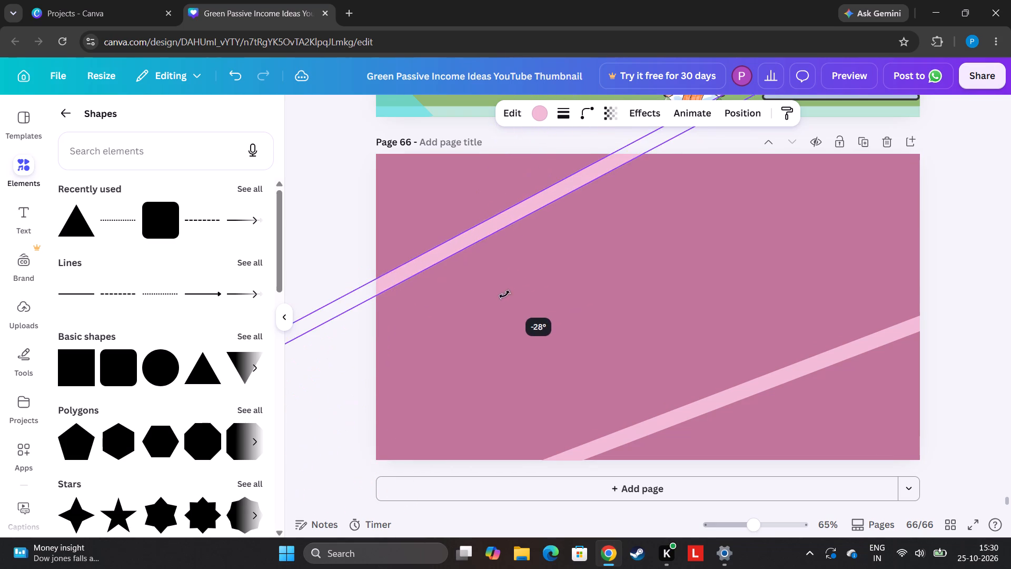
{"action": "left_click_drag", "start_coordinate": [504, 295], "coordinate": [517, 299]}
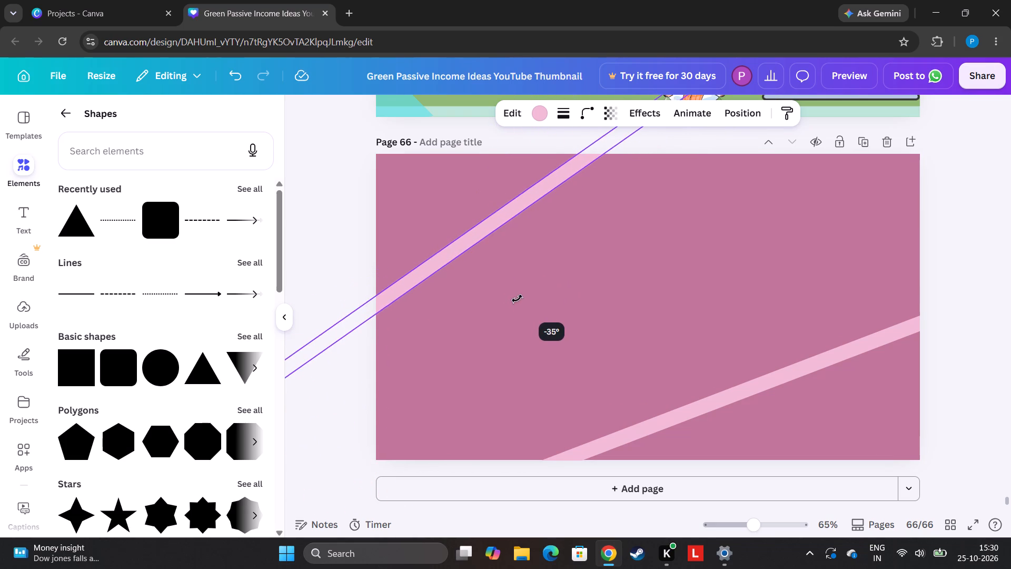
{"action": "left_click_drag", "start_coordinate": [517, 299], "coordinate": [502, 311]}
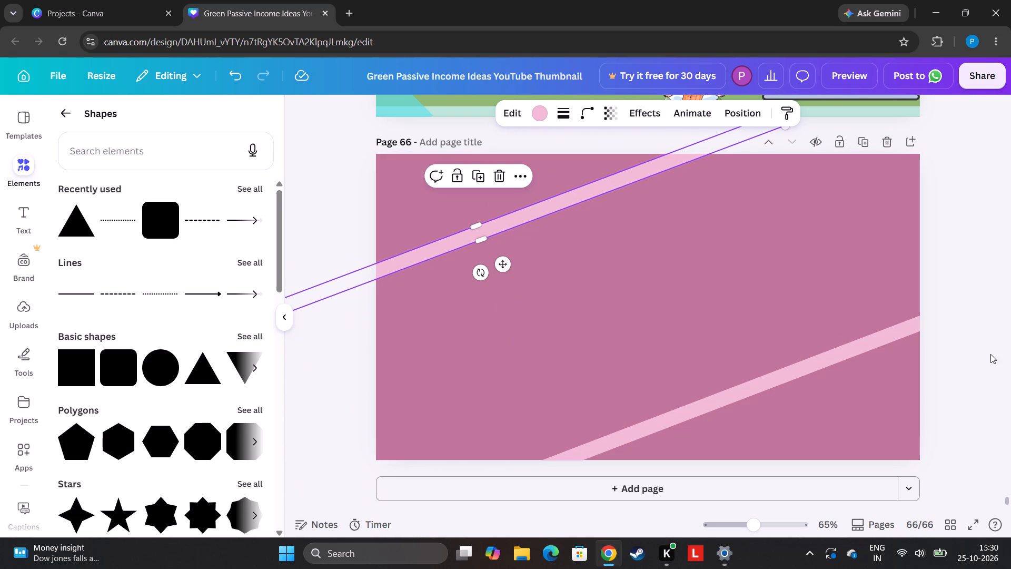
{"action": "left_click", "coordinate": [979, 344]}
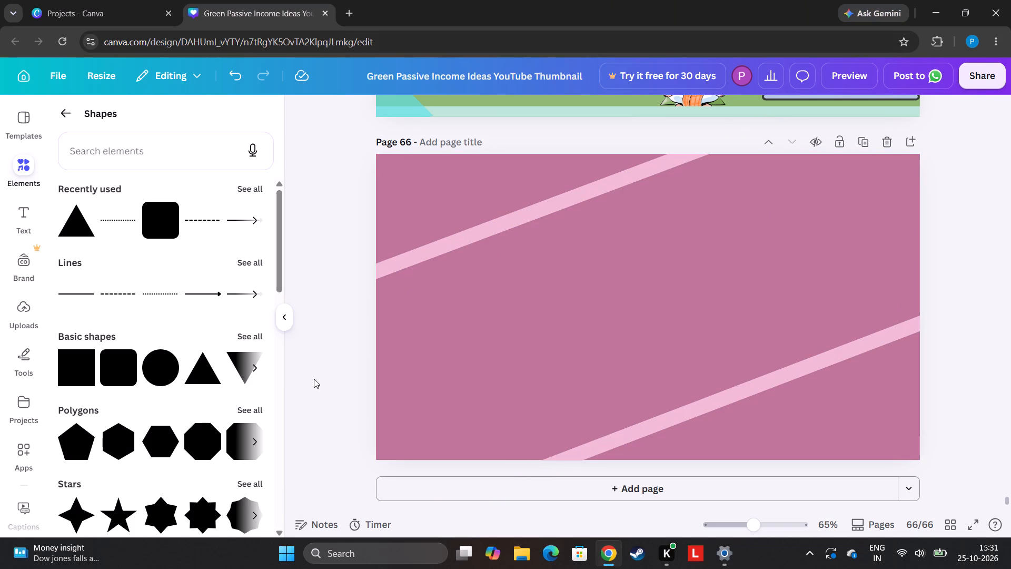
Add a black dashed line and place it along the page's bottom edge, at the lower-left corner.
{"action": "left_click", "coordinate": [195, 219]}
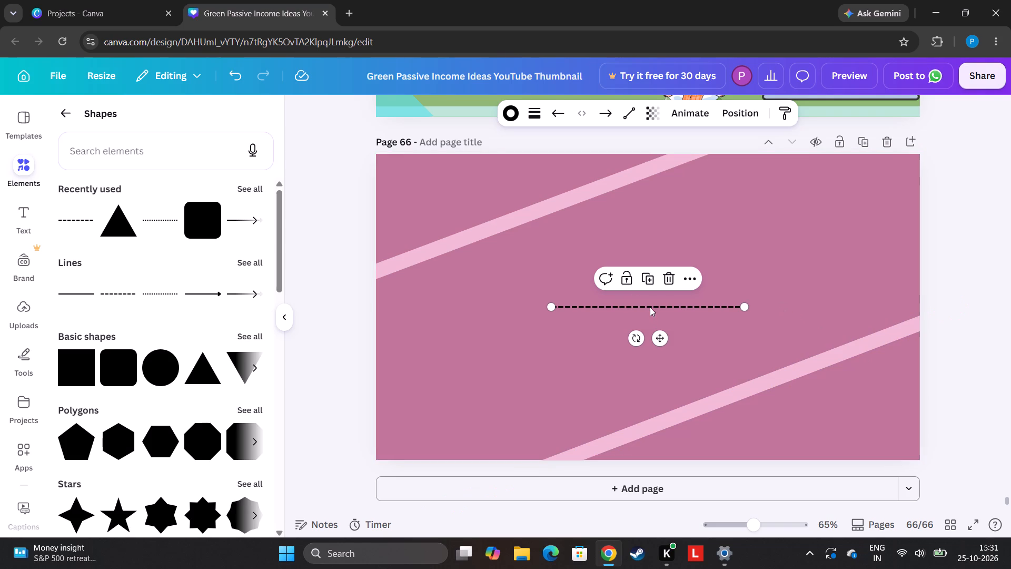
{"action": "left_click_drag", "start_coordinate": [649, 303], "coordinate": [683, 446]}
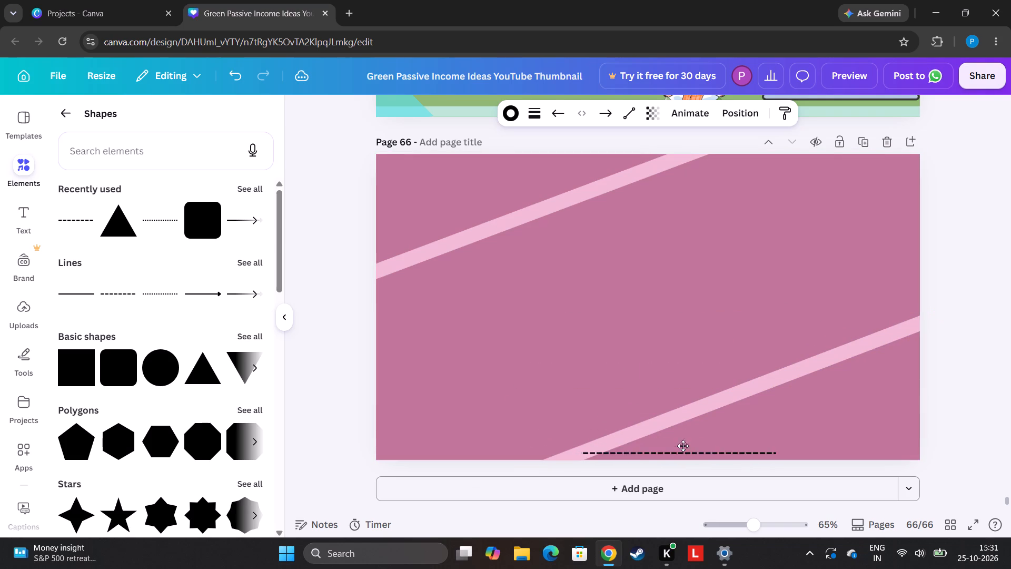
{"action": "left_click_drag", "start_coordinate": [683, 446], "coordinate": [819, 450]}
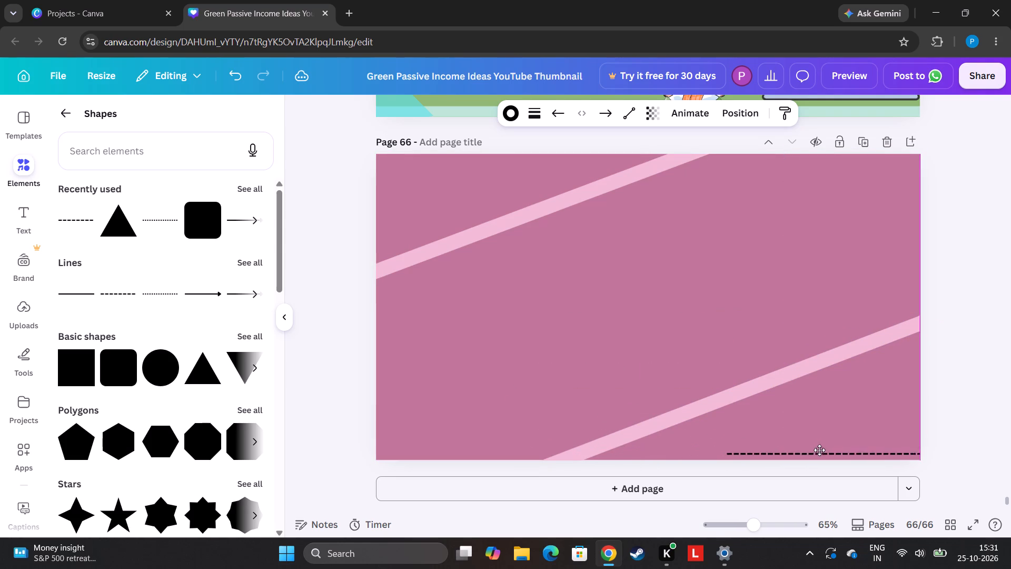
{"action": "left_click_drag", "start_coordinate": [819, 450], "coordinate": [822, 451]}
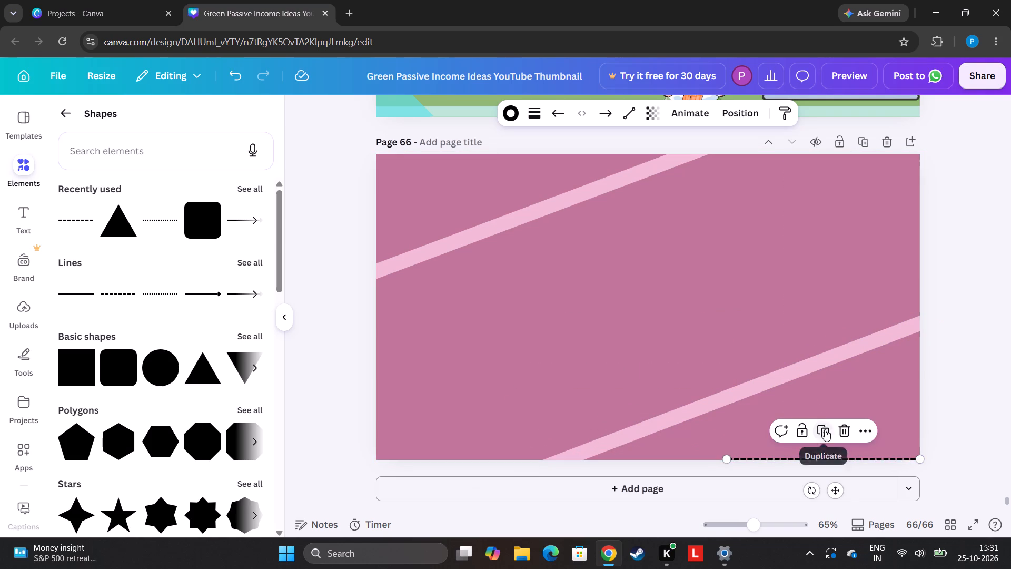
{"action": "left_click", "coordinate": [825, 429]}
{"action": "left_click_drag", "start_coordinate": [822, 455], "coordinate": [562, 445]}
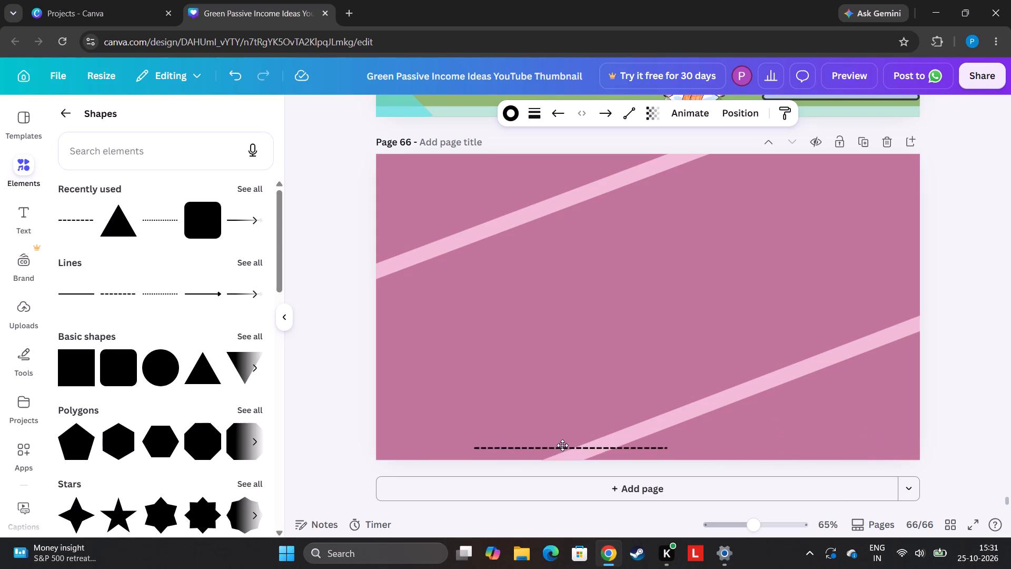
{"action": "left_click_drag", "start_coordinate": [562, 445], "coordinate": [463, 453]}
Duplicate the dashed line twice and line up the copies end to end along the rest of the page's bottom edge.
{"action": "left_click", "coordinate": [461, 425]}
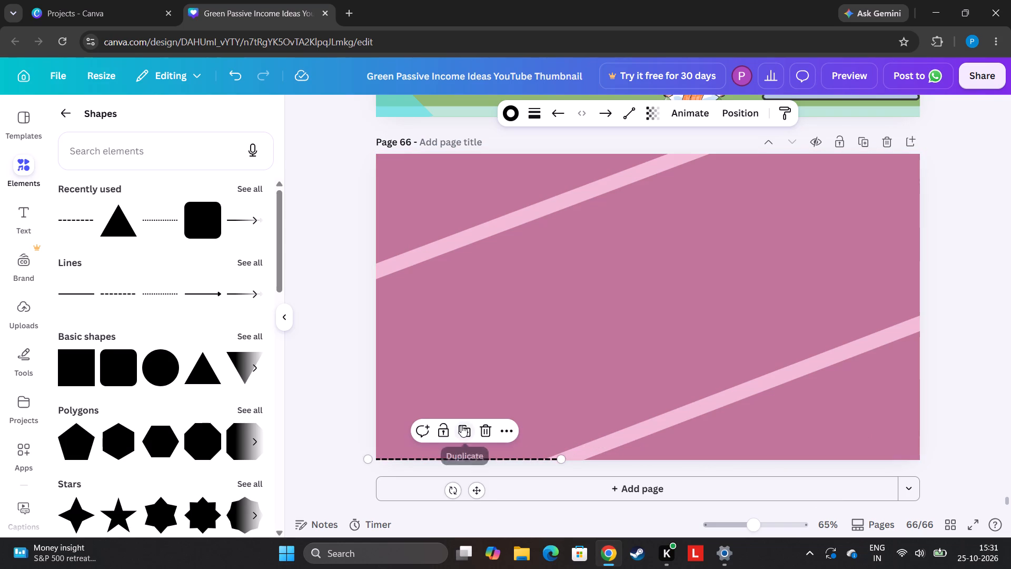
{"action": "left_click_drag", "start_coordinate": [503, 460], "coordinate": [640, 458]}
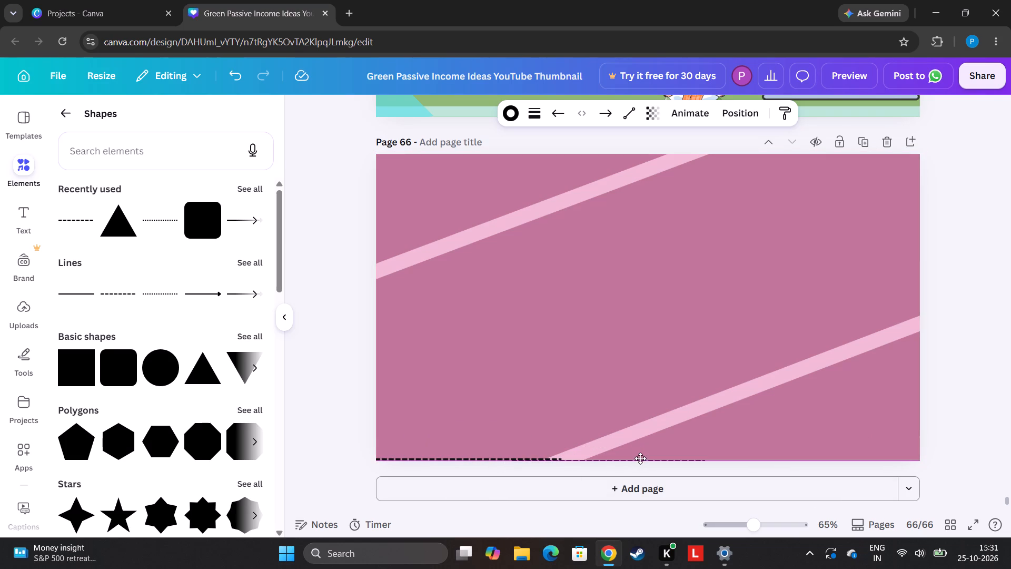
{"action": "left_click_drag", "start_coordinate": [640, 458], "coordinate": [656, 455]}
{"action": "left_click_drag", "start_coordinate": [656, 455], "coordinate": [696, 449]}
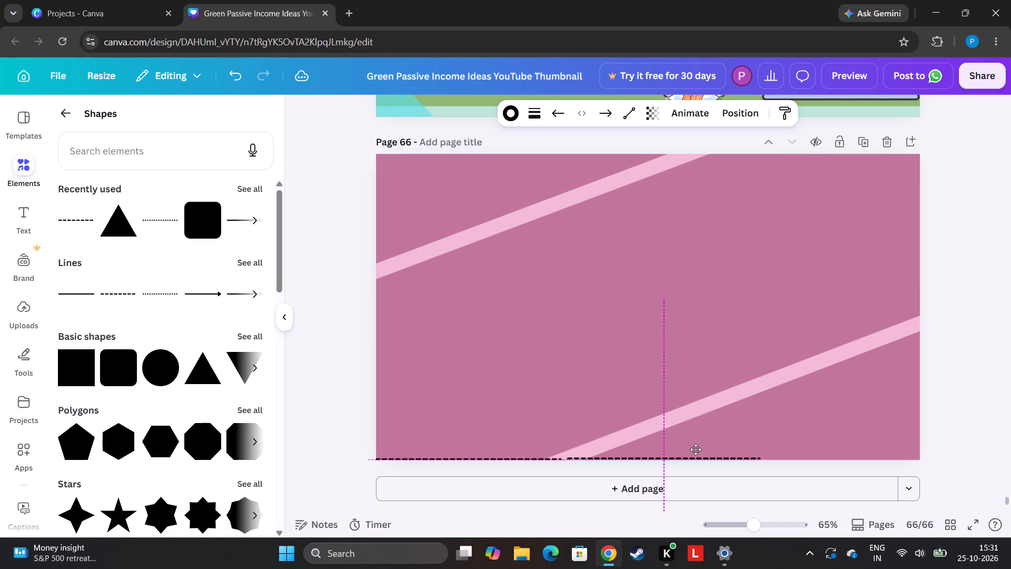
{"action": "left_click_drag", "start_coordinate": [696, 449], "coordinate": [690, 447]}
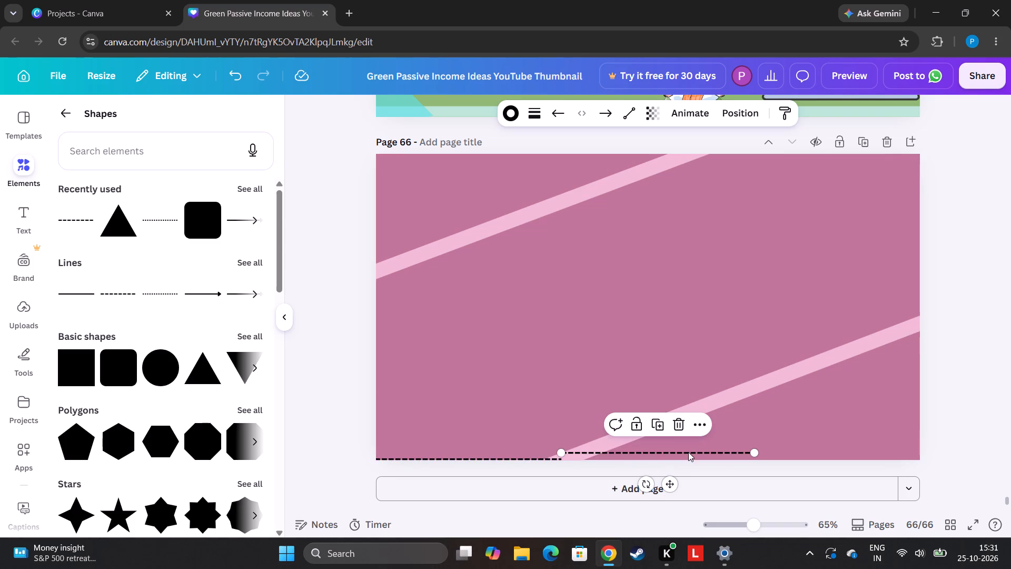
{"action": "left_click_drag", "start_coordinate": [690, 452], "coordinate": [694, 452]}
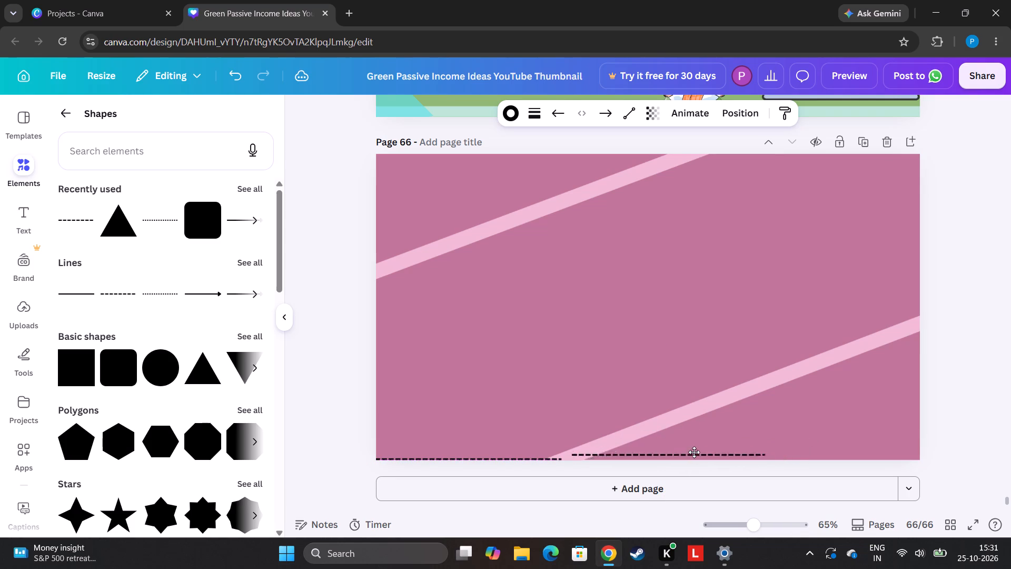
{"action": "left_click_drag", "start_coordinate": [694, 452], "coordinate": [698, 455]}
{"action": "left_click", "coordinate": [668, 430]}
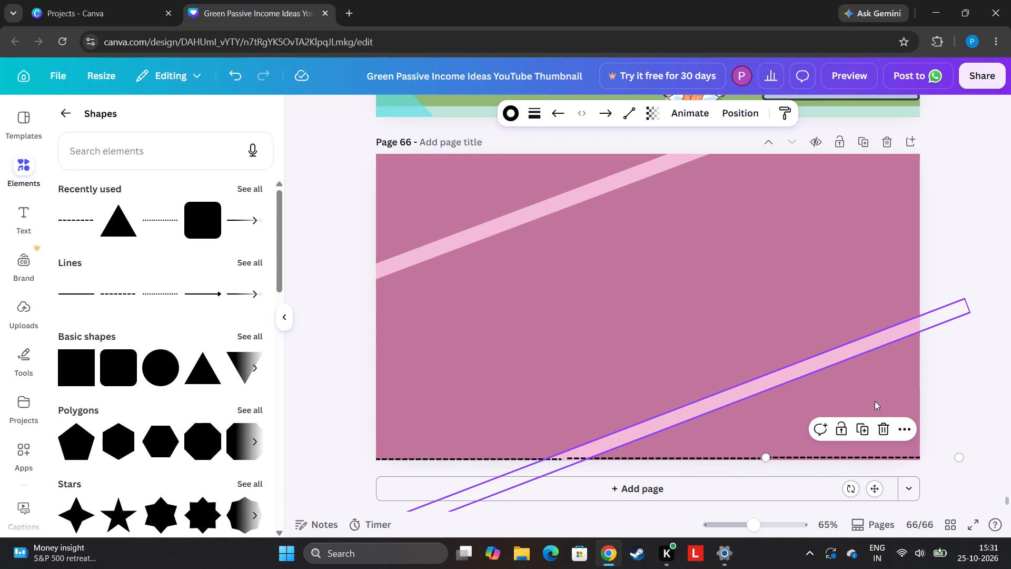
Build a matching dashed border along the page's top edge from three end-to-end copies of the dashed line.
{"action": "left_click", "coordinate": [864, 420]}
{"action": "left_click_drag", "start_coordinate": [877, 463], "coordinate": [880, 462]}
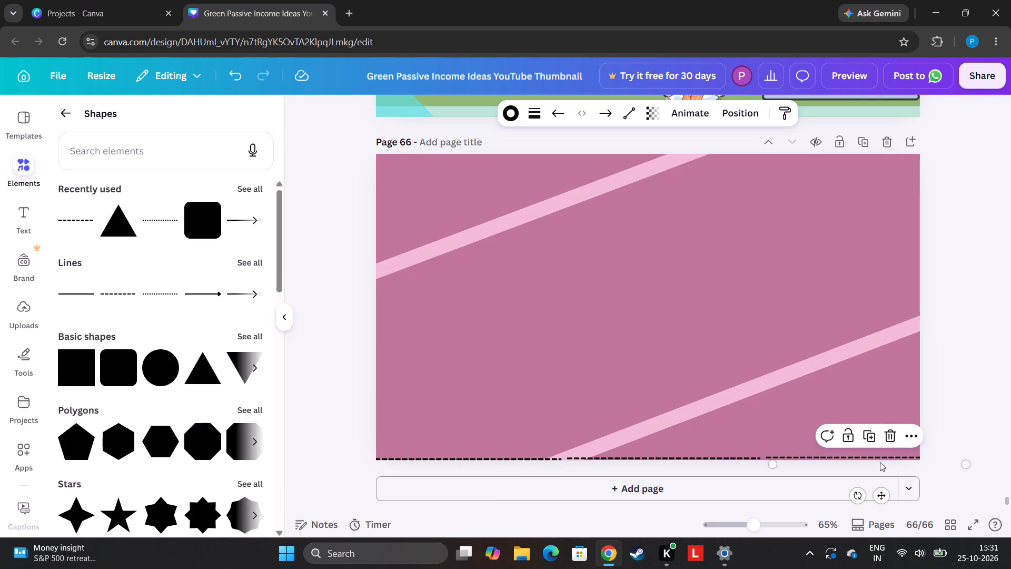
{"action": "left_click_drag", "start_coordinate": [880, 462], "coordinate": [481, 154]}
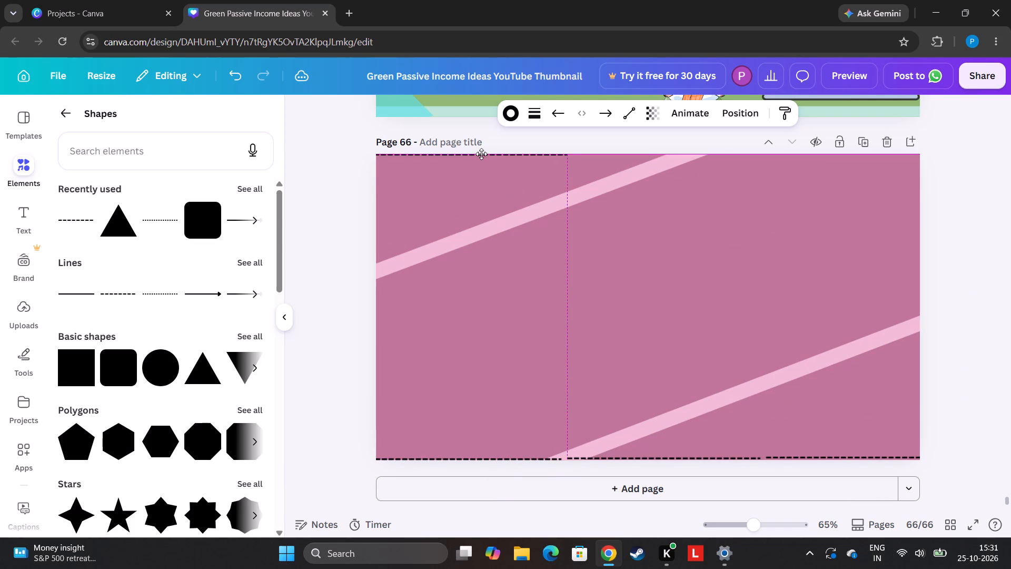
{"action": "left_click_drag", "start_coordinate": [481, 154], "coordinate": [481, 154]}
{"action": "left_click", "coordinate": [471, 189]}
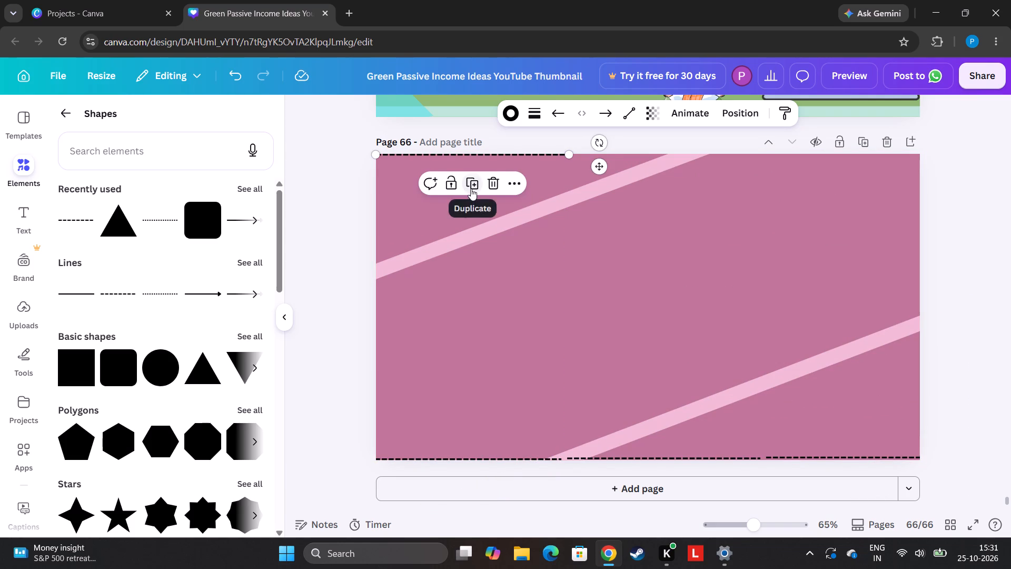
{"action": "left_click_drag", "start_coordinate": [543, 158], "coordinate": [736, 150]}
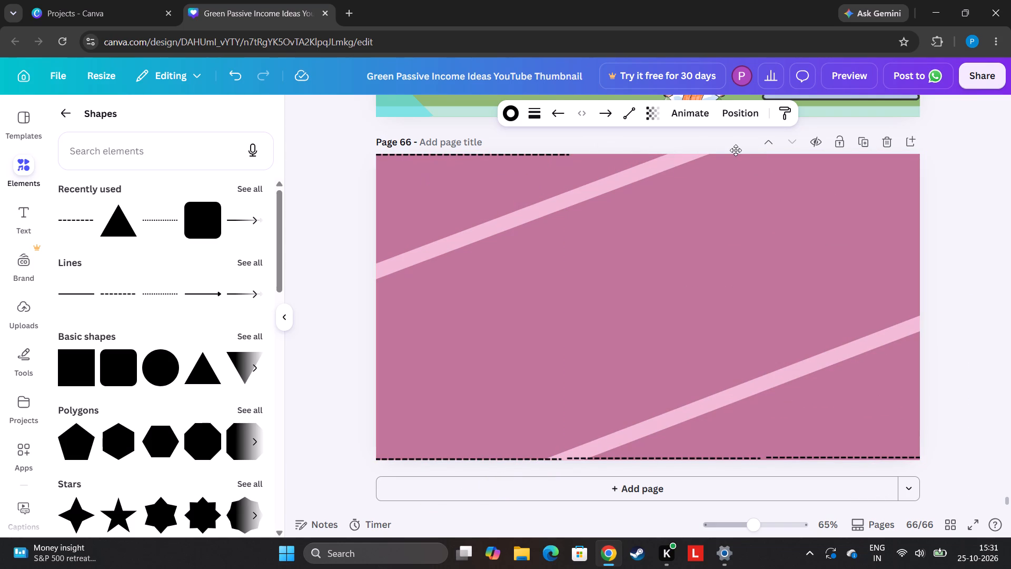
{"action": "left_click_drag", "start_coordinate": [736, 150], "coordinate": [735, 155]}
{"action": "left_click", "coordinate": [671, 182]}
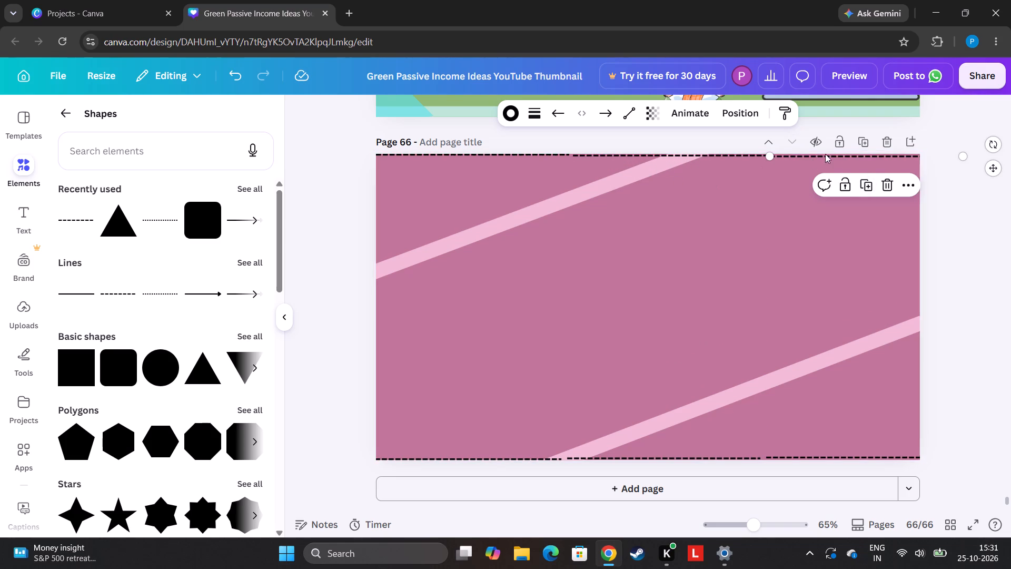
{"action": "left_click", "coordinate": [994, 267]}
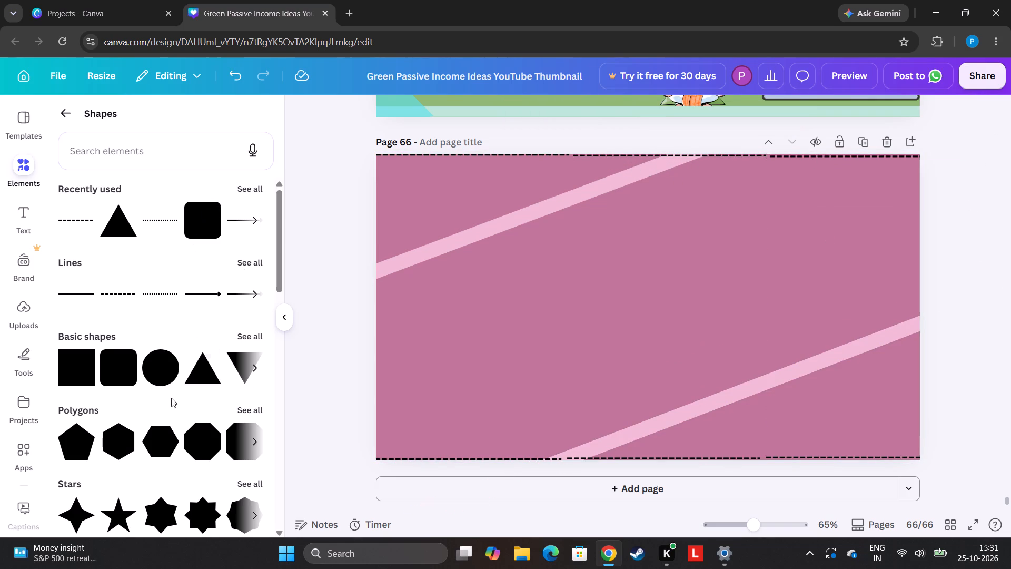
Add a four-pointed star, shrink it to about 88 × 88, and place it at the page's right edge below the lower stripe.
{"action": "left_click", "coordinate": [77, 517]}
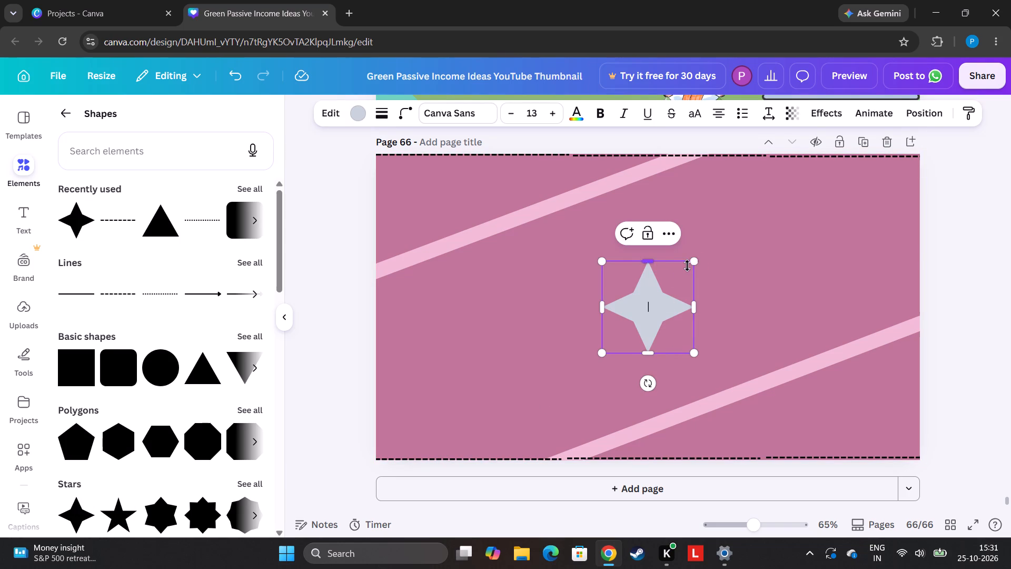
{"action": "left_click_drag", "start_coordinate": [692, 264], "coordinate": [671, 351]}
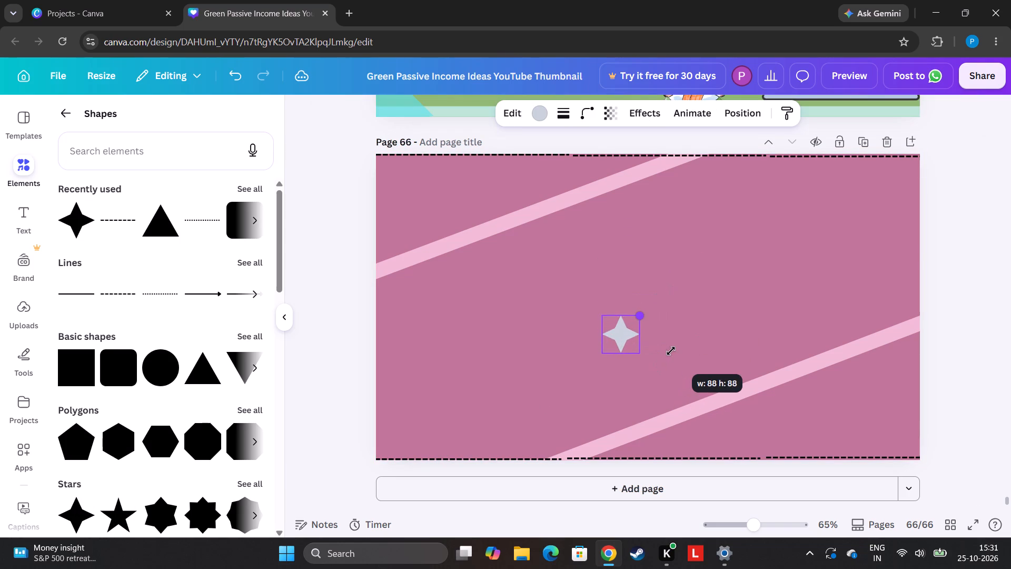
{"action": "left_click_drag", "start_coordinate": [671, 351], "coordinate": [671, 352]}
{"action": "left_click_drag", "start_coordinate": [623, 340], "coordinate": [716, 341]}
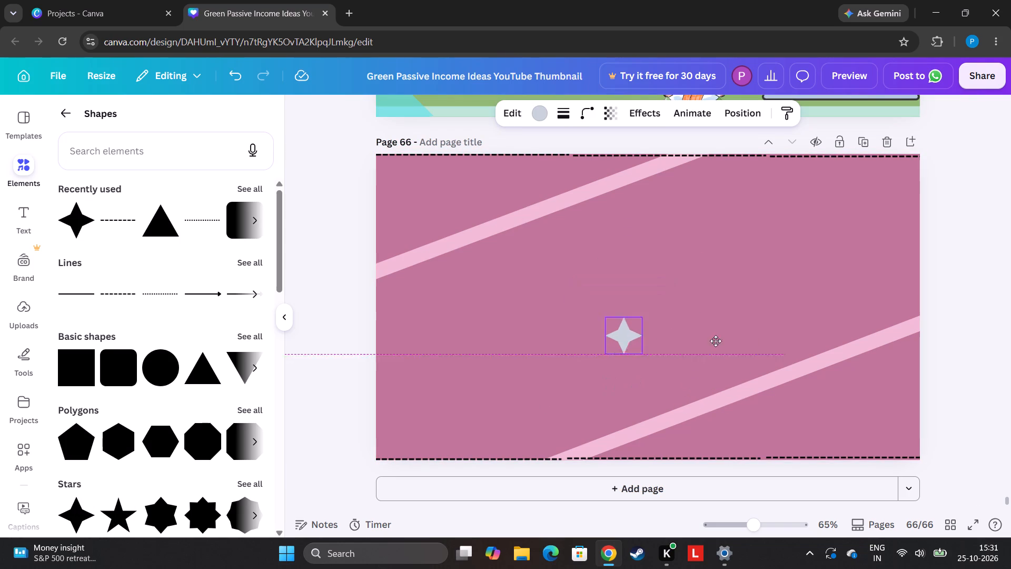
{"action": "left_click_drag", "start_coordinate": [716, 341], "coordinate": [906, 403]}
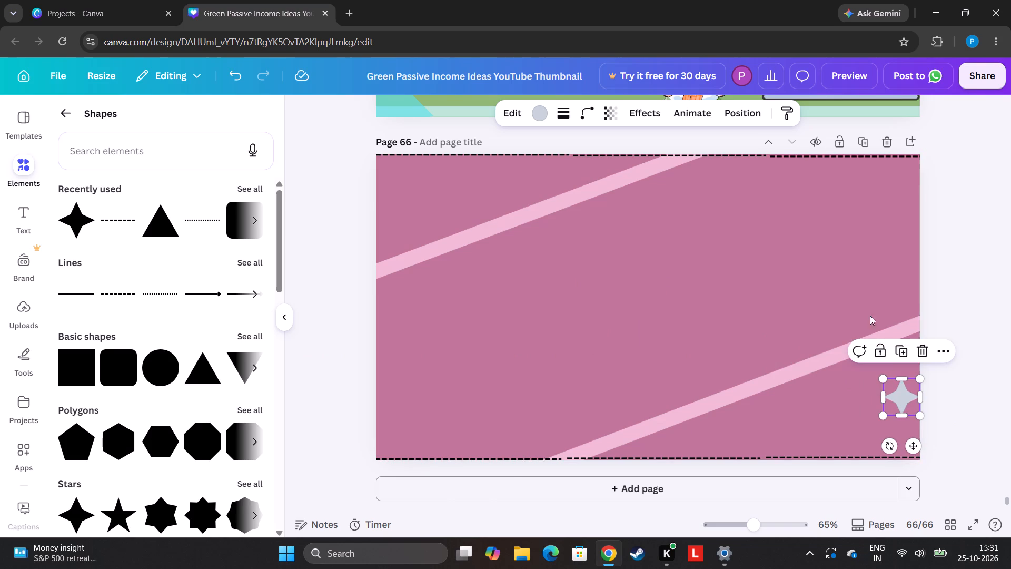
Fade the star by reducing its transparency setting, first to 52 and then somewhat lower.
{"action": "left_click", "coordinate": [646, 114]}
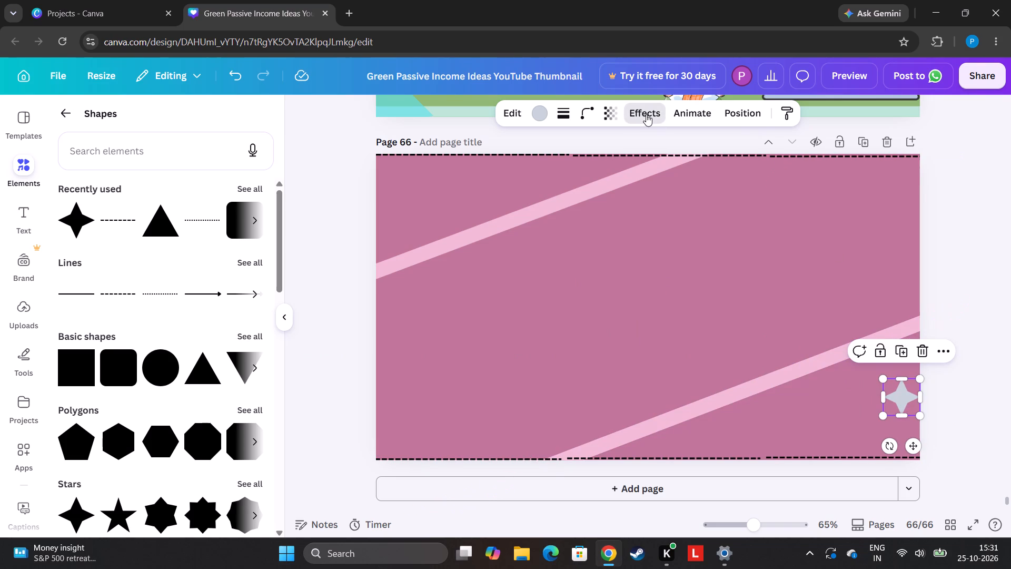
{"action": "left_click", "coordinate": [605, 110]}
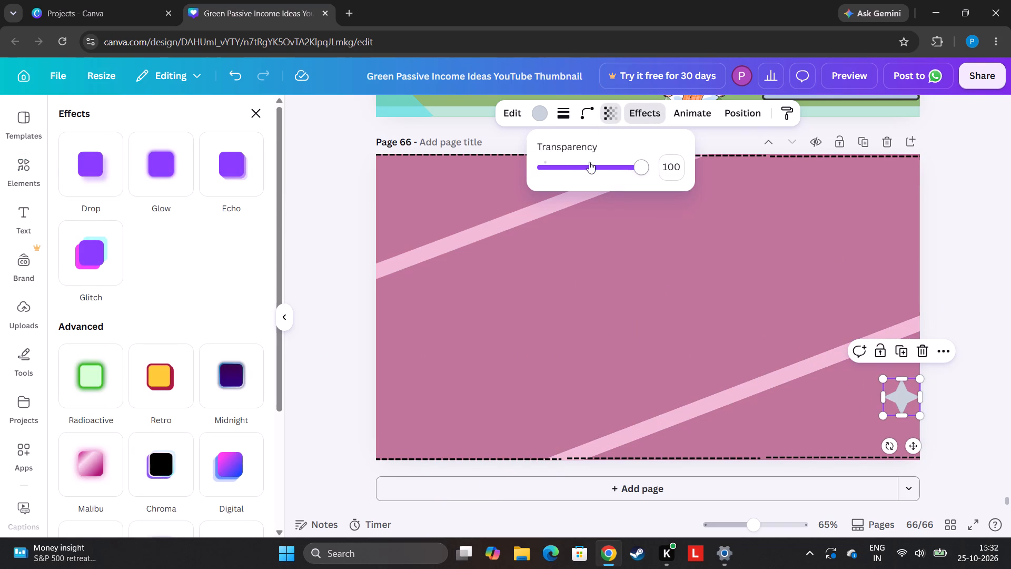
{"action": "left_click", "coordinate": [594, 164]}
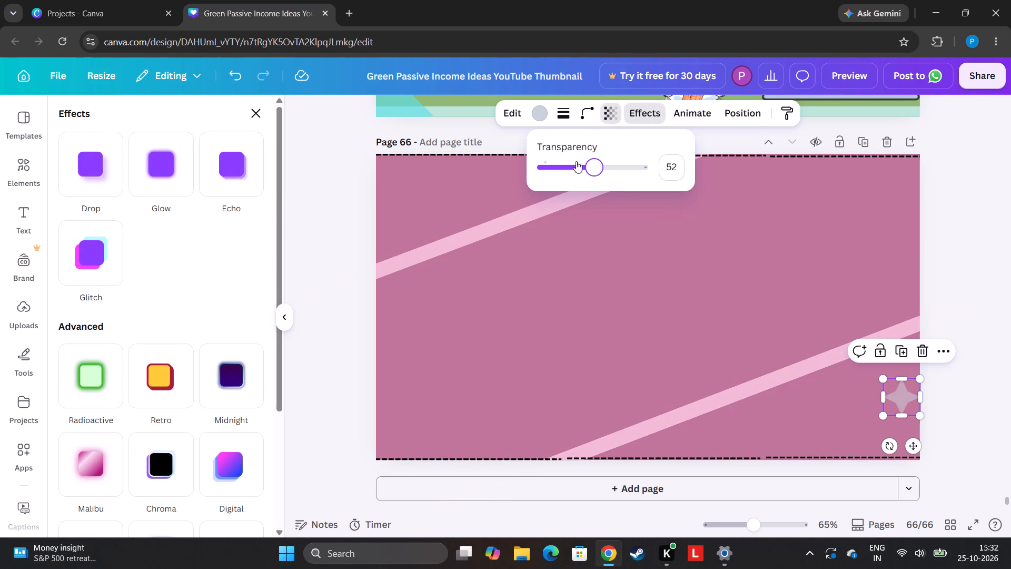
{"action": "left_click", "coordinate": [577, 158]}
Place copies of the faded star in the page's upper-right, upper-left and lower-left corners.
{"action": "left_click", "coordinate": [901, 352]}
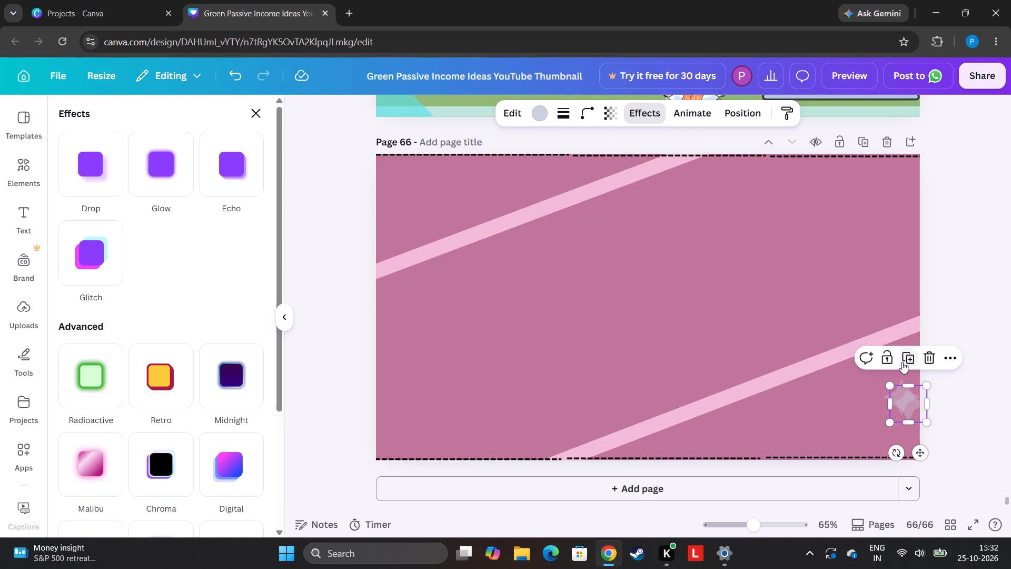
{"action": "left_click_drag", "start_coordinate": [902, 400], "coordinate": [814, 426]}
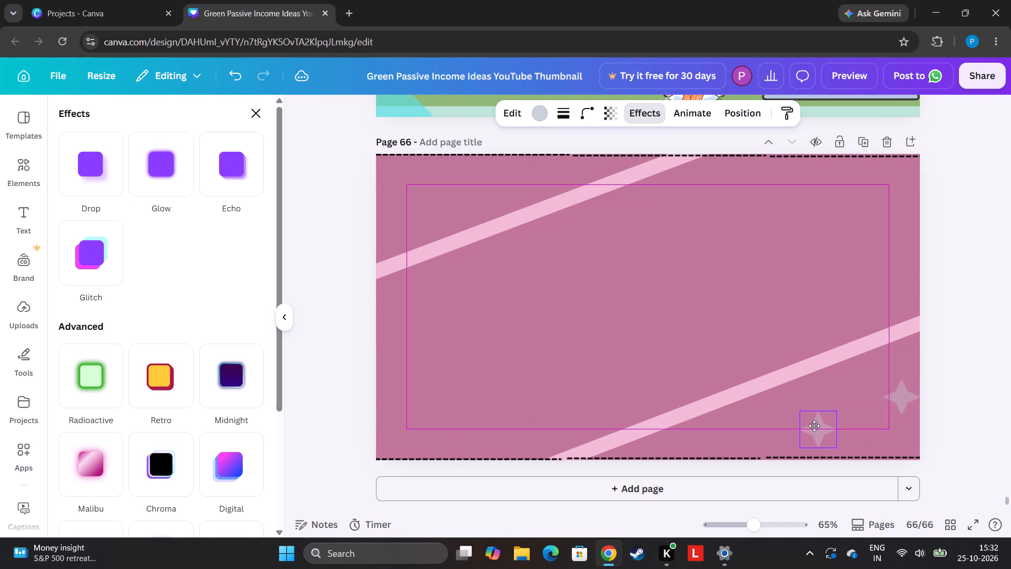
{"action": "left_click_drag", "start_coordinate": [814, 426], "coordinate": [896, 172]}
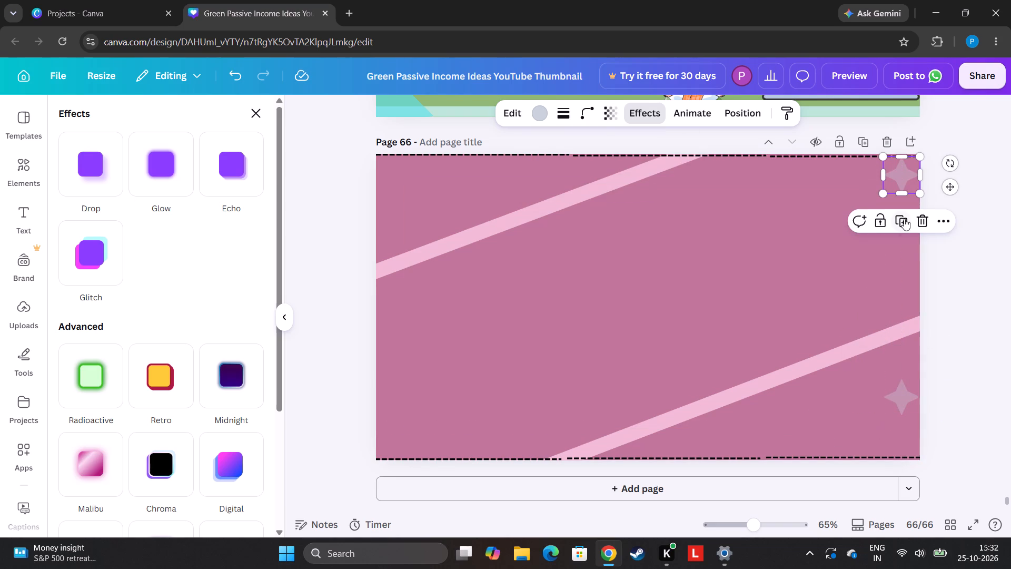
{"action": "left_click", "coordinate": [905, 218]}
{"action": "left_click_drag", "start_coordinate": [914, 181], "coordinate": [437, 210]}
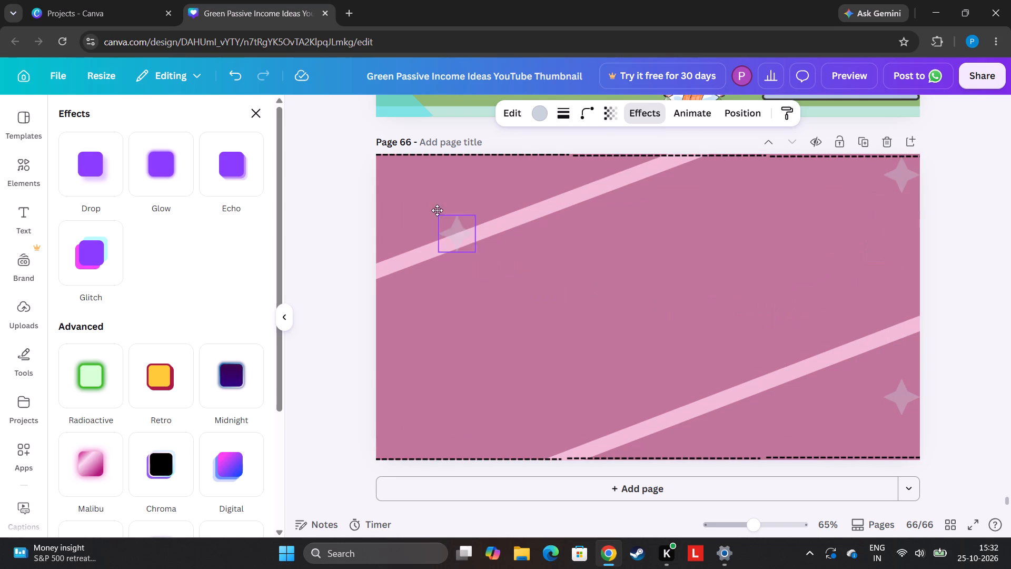
{"action": "left_click_drag", "start_coordinate": [437, 210], "coordinate": [402, 174]}
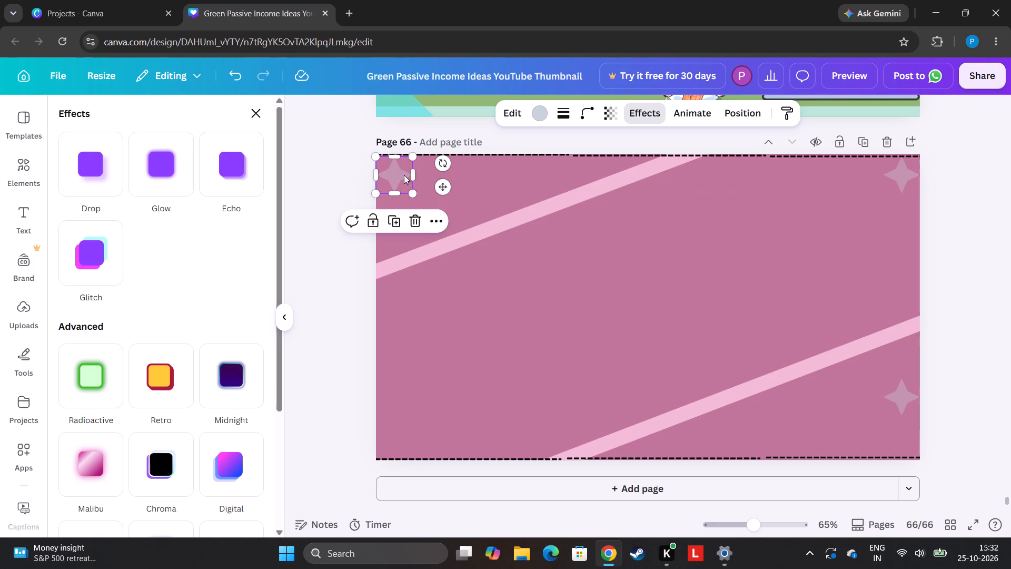
{"action": "left_click_drag", "start_coordinate": [397, 187], "coordinate": [409, 188]}
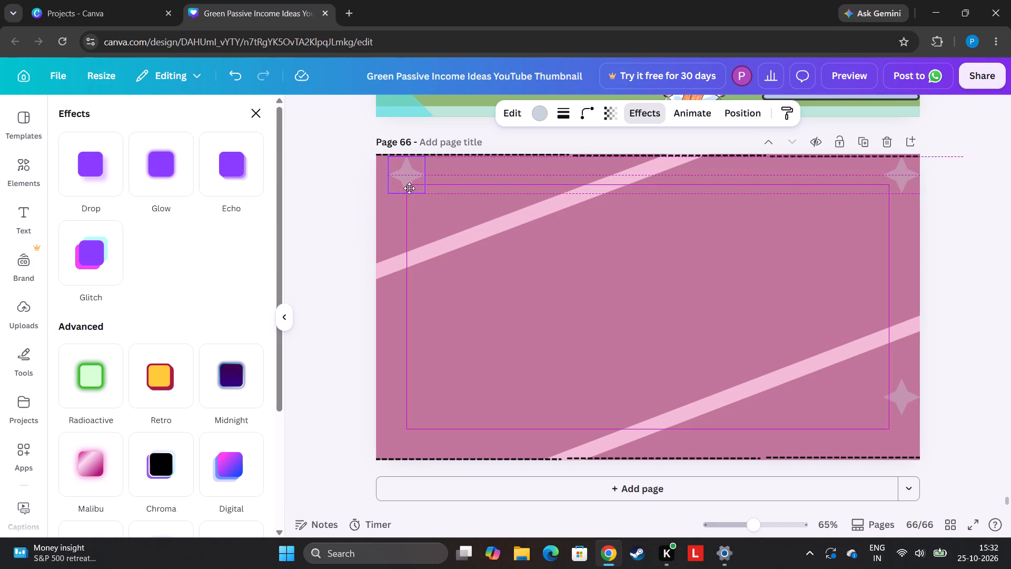
{"action": "left_click_drag", "start_coordinate": [409, 188], "coordinate": [403, 191]}
{"action": "left_click", "coordinate": [402, 231]}
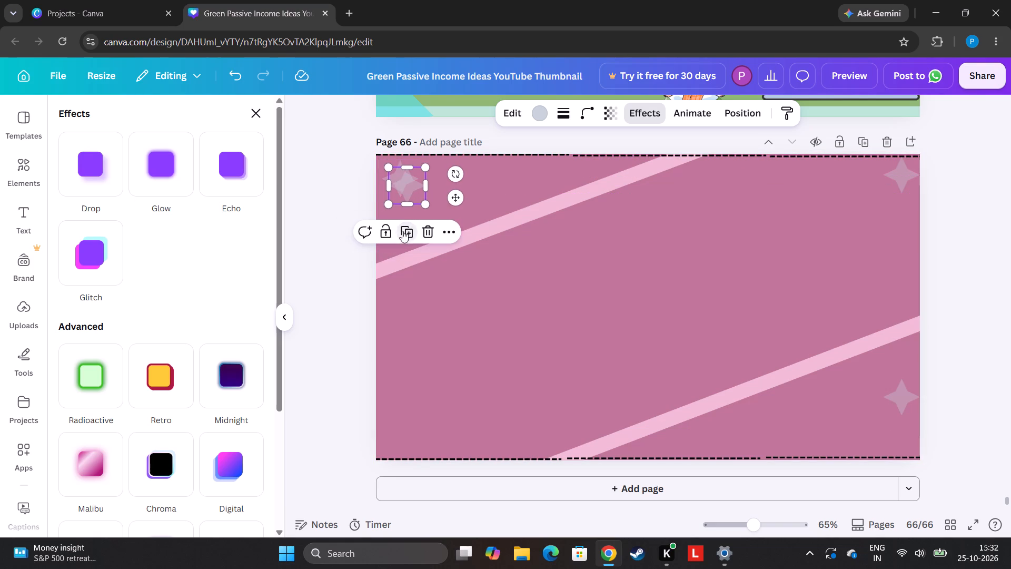
{"action": "left_click_drag", "start_coordinate": [407, 193], "coordinate": [411, 413]}
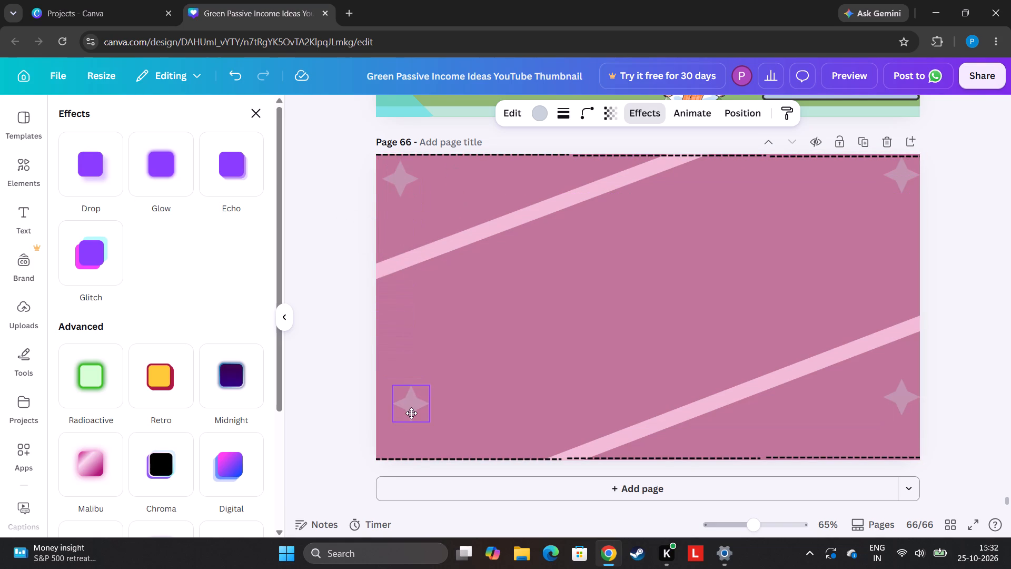
{"action": "left_click_drag", "start_coordinate": [411, 413], "coordinate": [402, 440]}
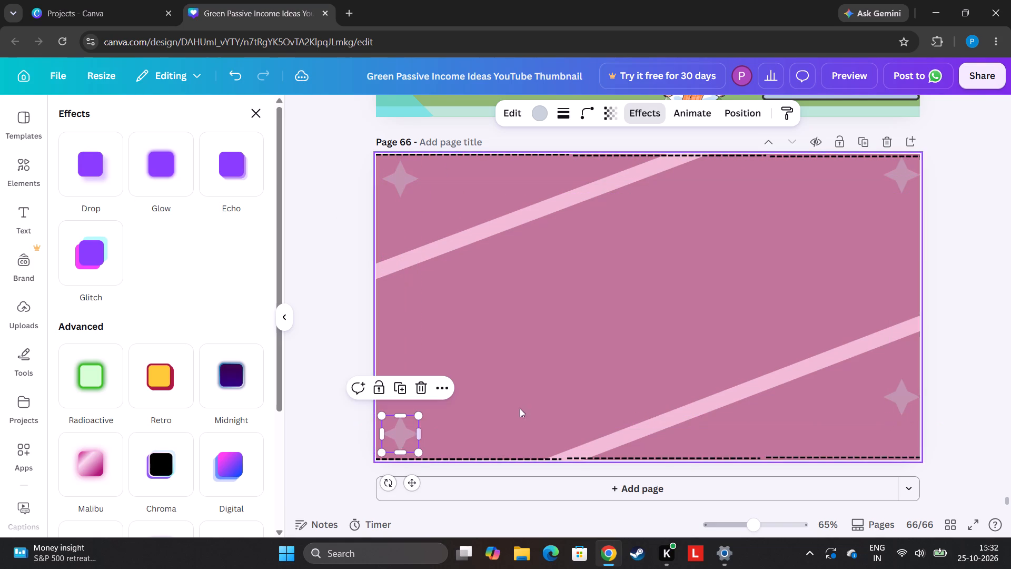
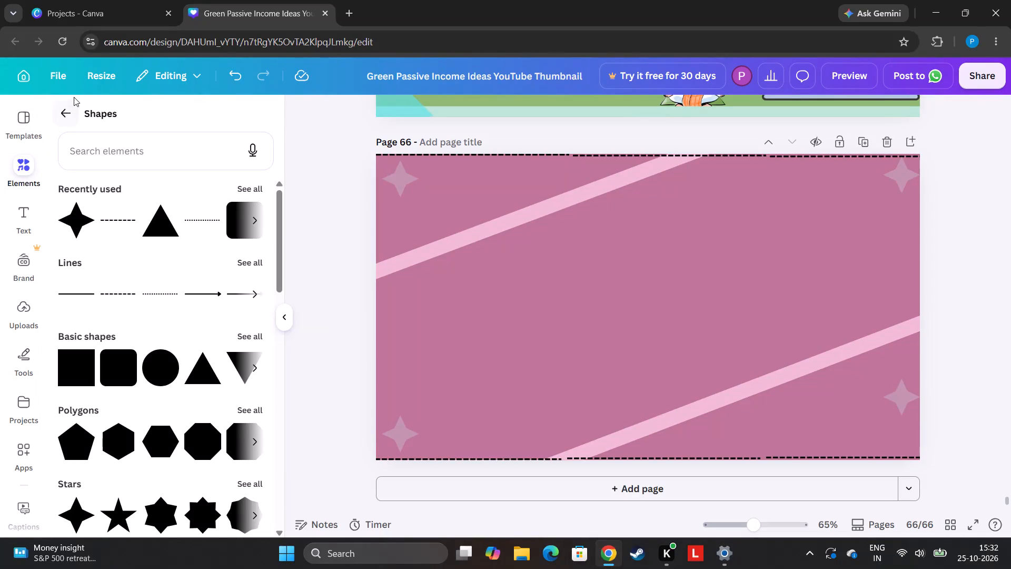
Search the elements library for "mental health day", using the suggested search term.
{"action": "left_click_drag", "start_coordinate": [74, 97], "coordinate": [70, 109]}
{"action": "left_click", "coordinate": [68, 120]}
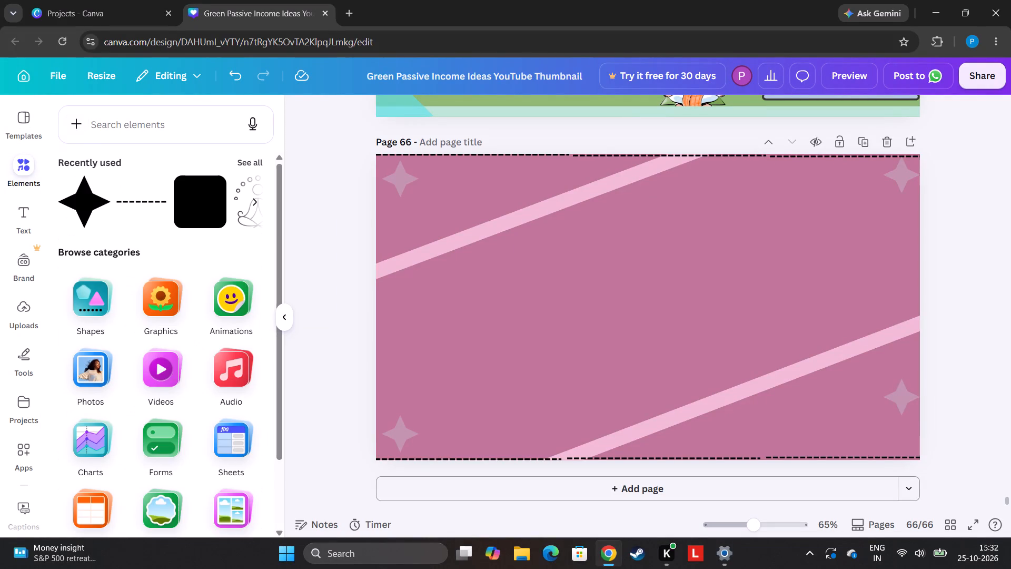
{"action": "left_click", "coordinate": [112, 127]}
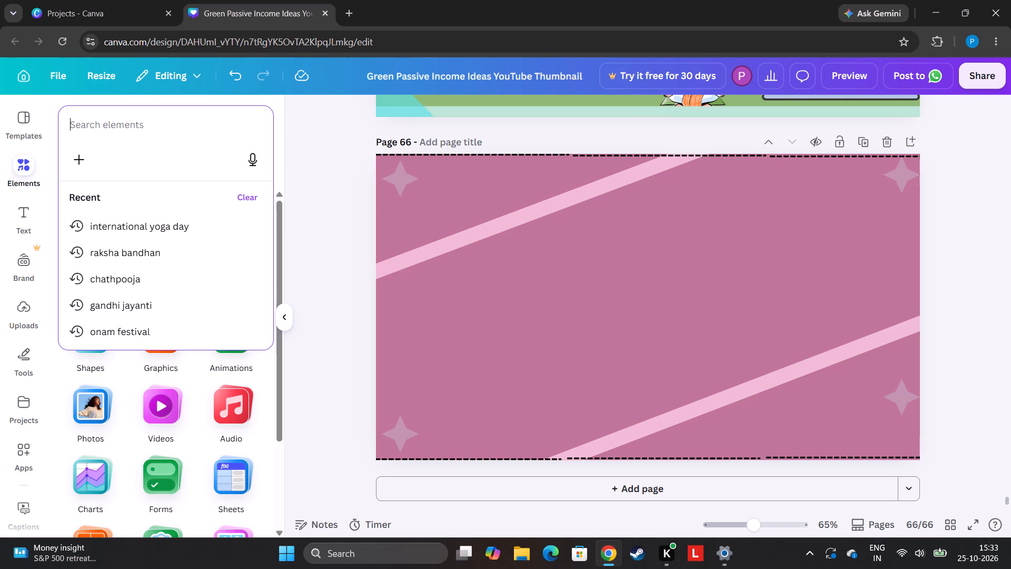
{"action": "type", "text": "hea"}
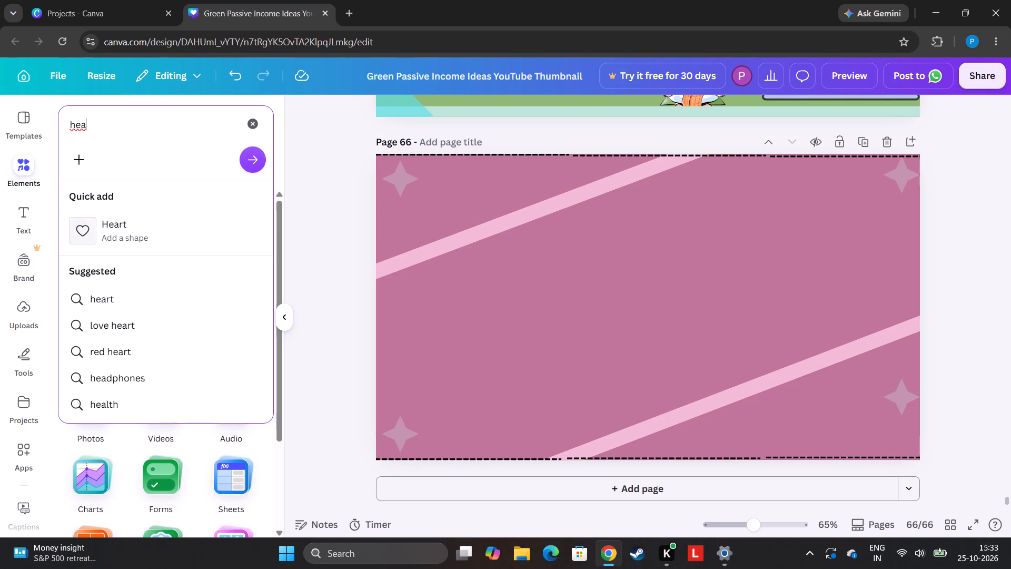
{"action": "key", "text": "l"}
{"action": "key", "text": "t"}
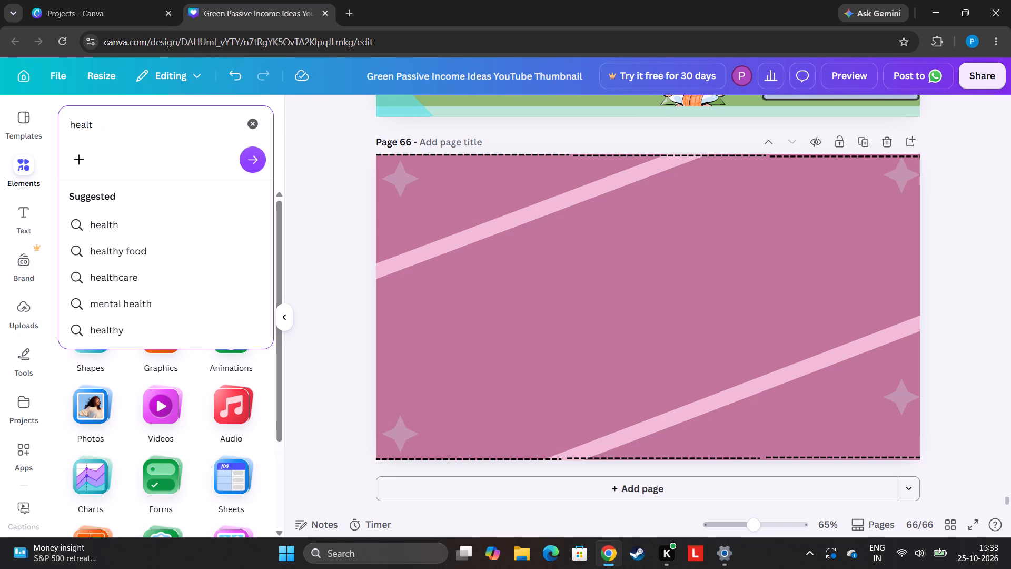
{"action": "key", "text": "h"}
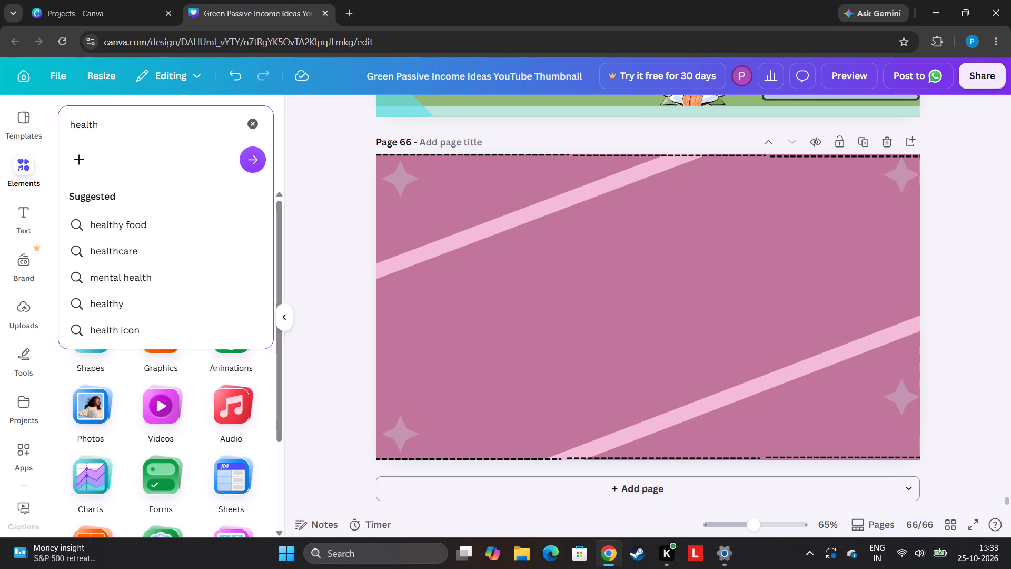
{"action": "key", "text": "space"}
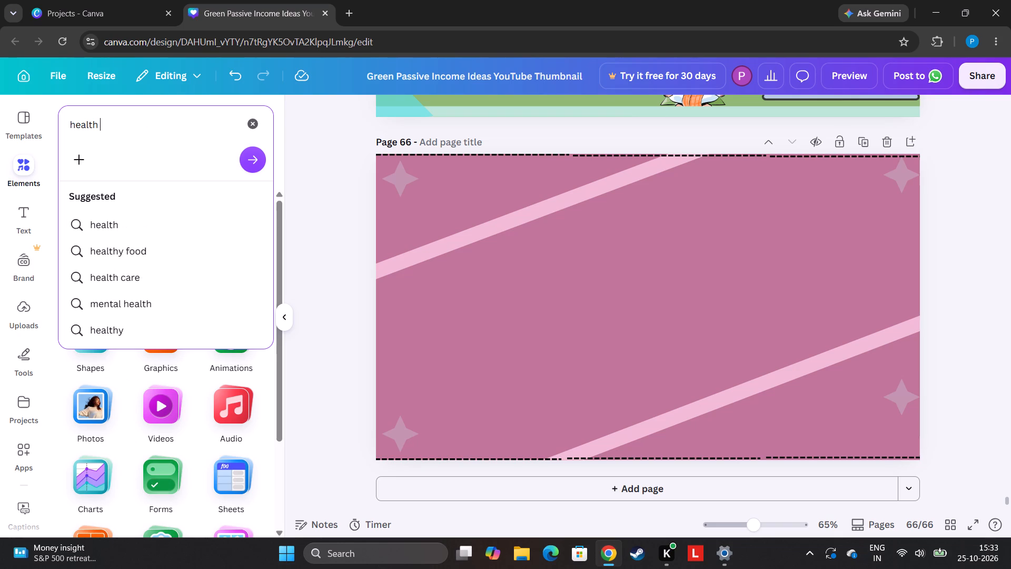
{"action": "type", "text": "da"}
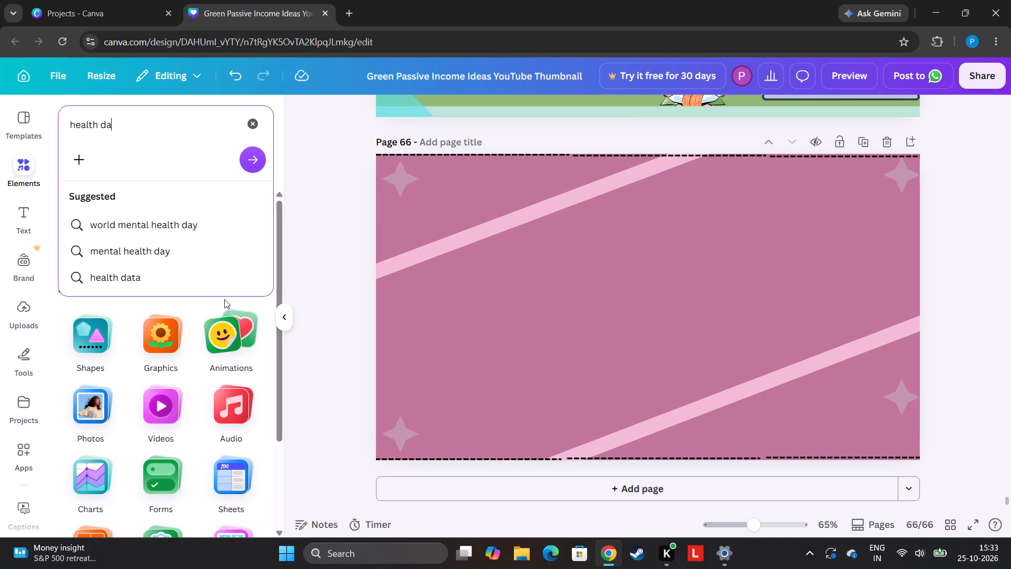
{"action": "left_click", "coordinate": [189, 252]}
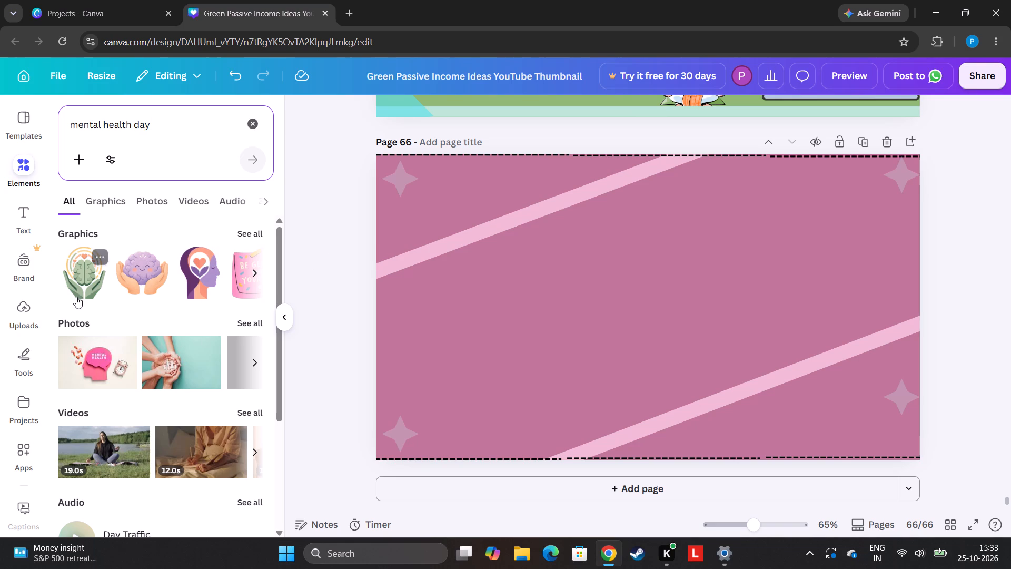
Add the smiling purple brain held in two hands, shrink it, and place it at the page's bottom beside the lower-right star.
{"action": "left_click", "coordinate": [127, 277]}
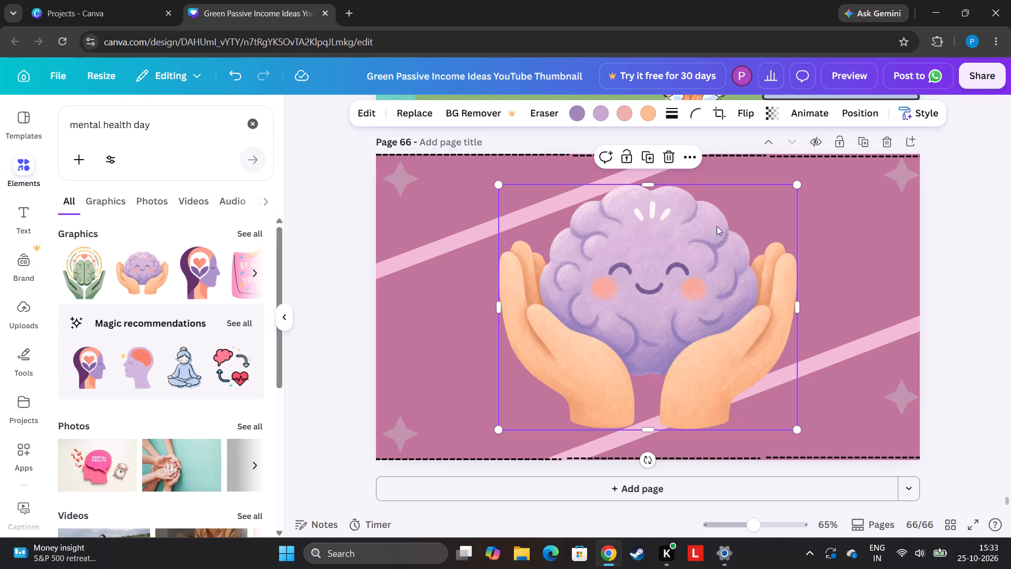
{"action": "left_click_drag", "start_coordinate": [798, 187], "coordinate": [798, 185]}
{"action": "left_click_drag", "start_coordinate": [798, 185], "coordinate": [608, 360]}
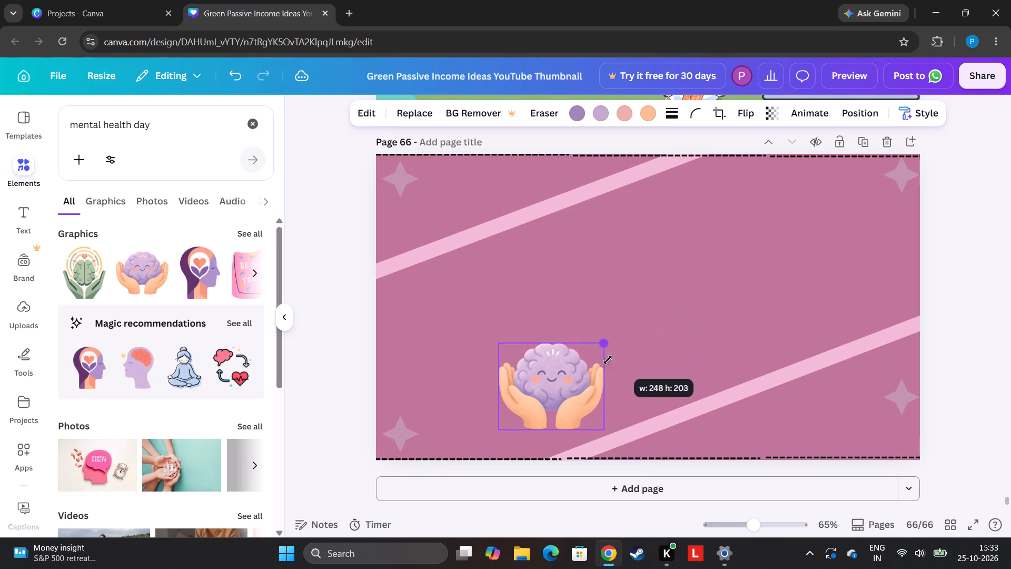
{"action": "left_click_drag", "start_coordinate": [608, 360], "coordinate": [600, 364]}
{"action": "left_click_drag", "start_coordinate": [543, 380], "coordinate": [705, 404]}
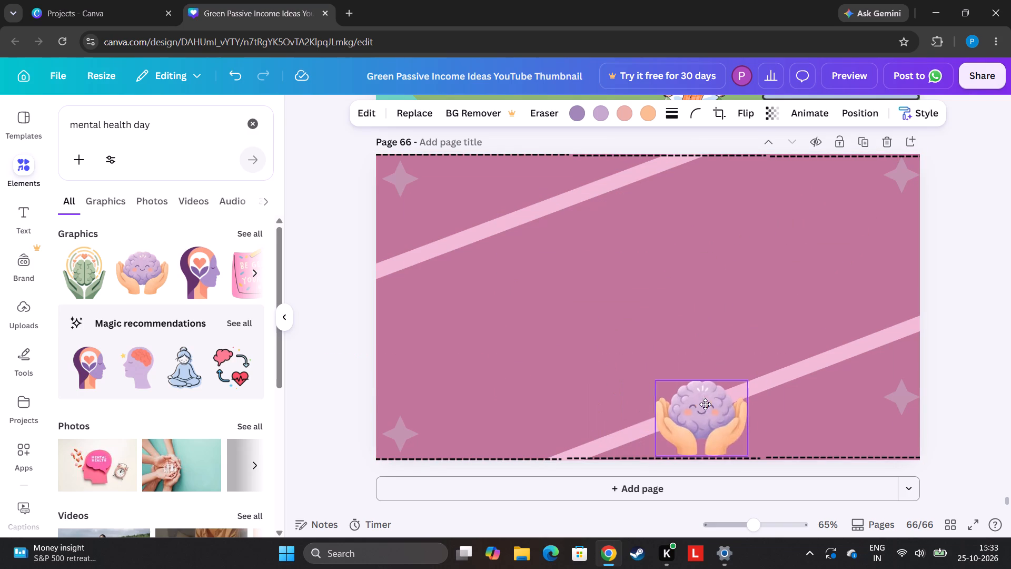
{"action": "left_click_drag", "start_coordinate": [705, 404], "coordinate": [812, 404]}
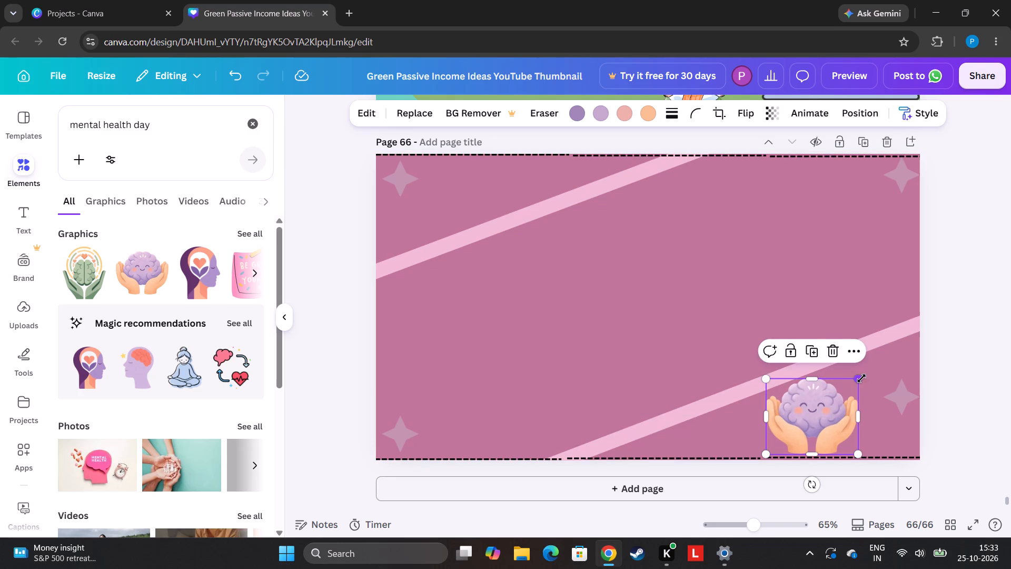
{"action": "left_click_drag", "start_coordinate": [861, 378], "coordinate": [849, 391]}
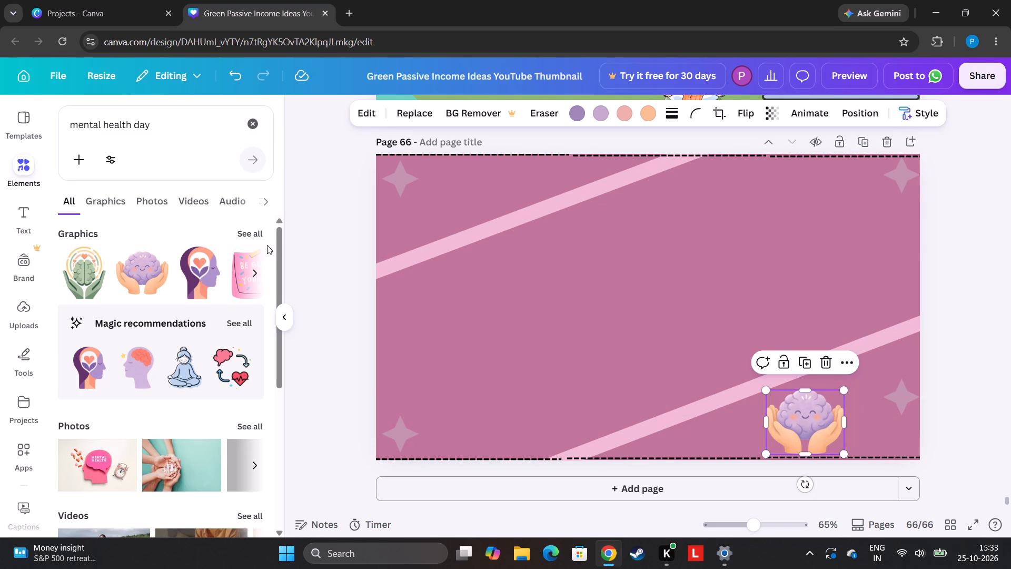
Add the "Take Care of Your Mind" lettering graphic, shrink it to about half size, and place it below the page's upper-right star.
{"action": "left_click_drag", "start_coordinate": [281, 246], "coordinate": [266, 375]}
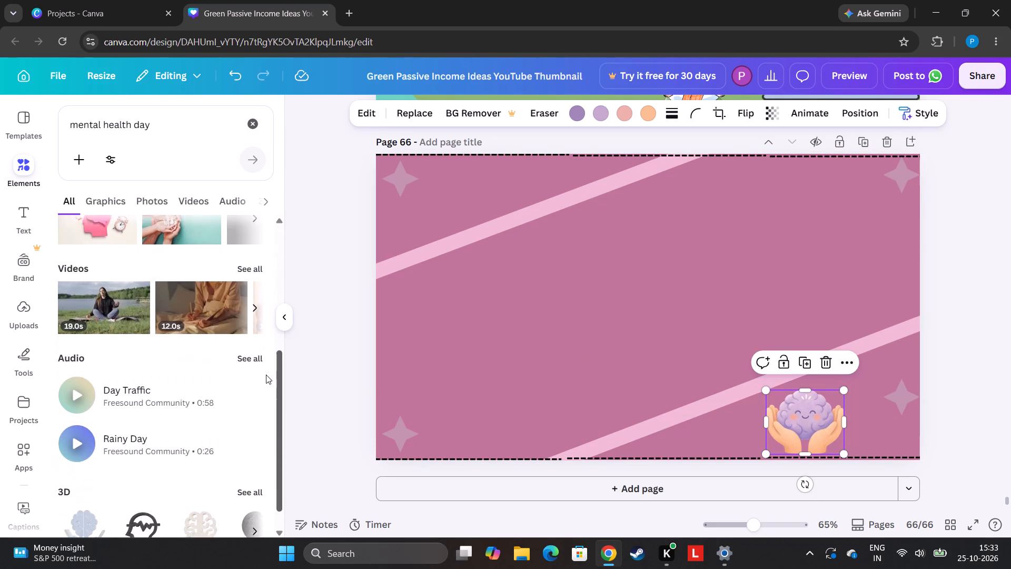
{"action": "left_click_drag", "start_coordinate": [266, 375], "coordinate": [301, 114]}
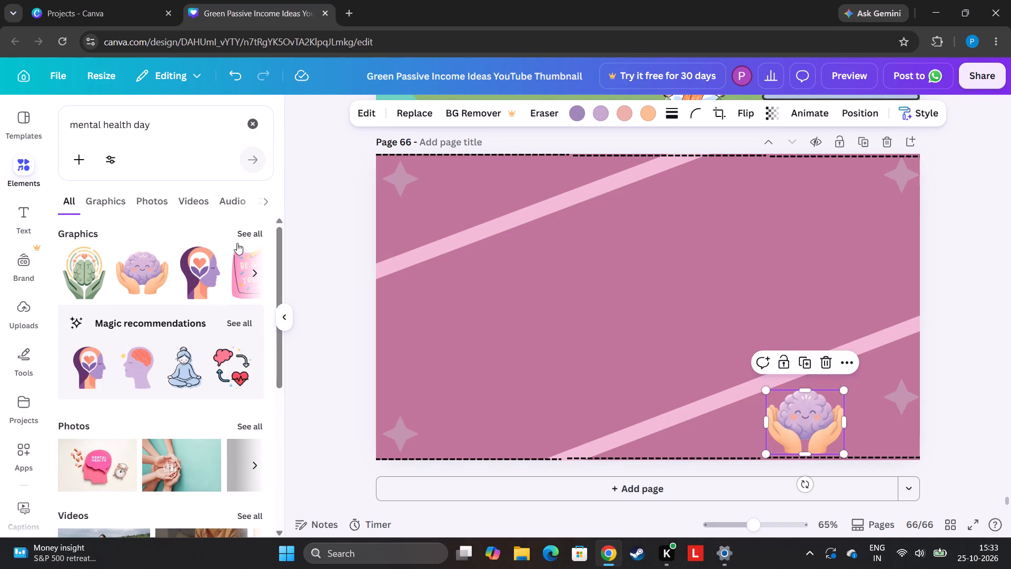
{"action": "left_click", "coordinate": [247, 236]}
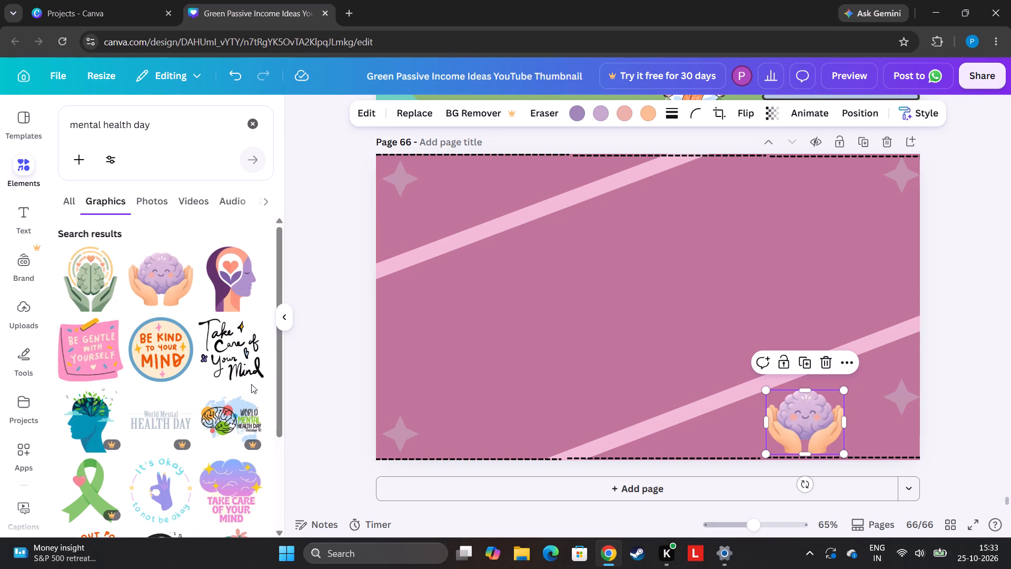
{"action": "left_click", "coordinate": [241, 357]}
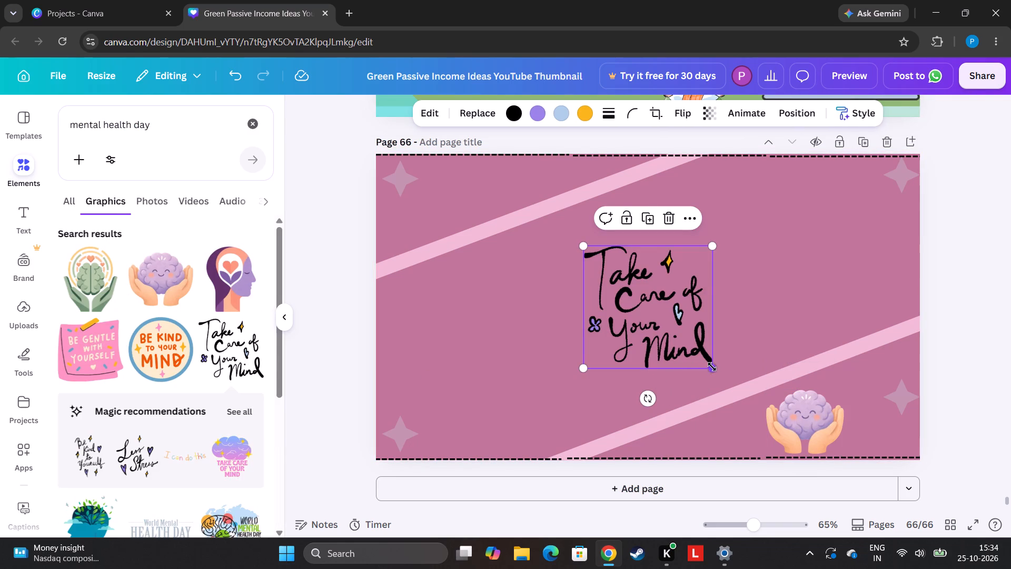
{"action": "left_click_drag", "start_coordinate": [710, 368], "coordinate": [623, 328]}
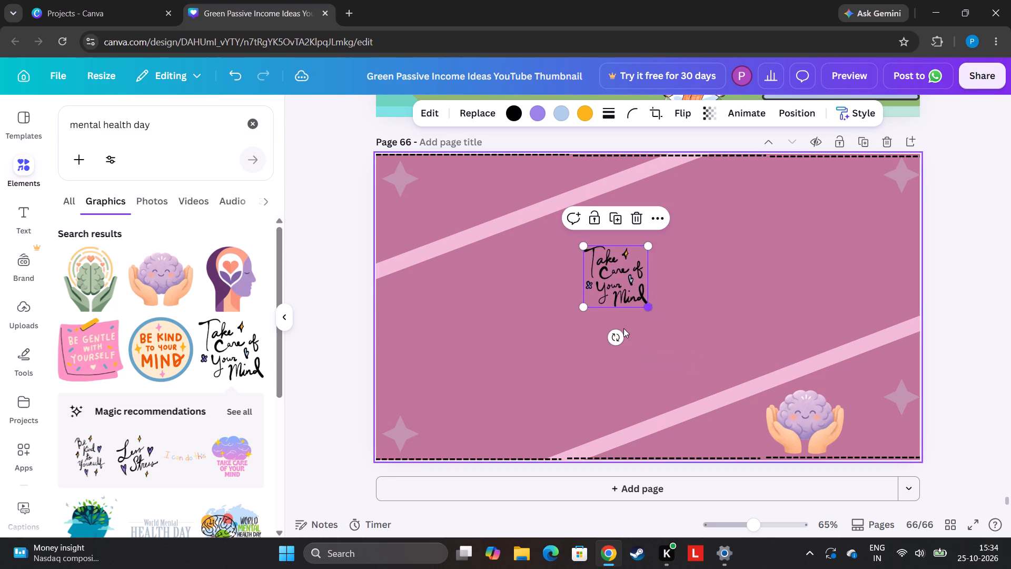
{"action": "left_click_drag", "start_coordinate": [619, 281], "coordinate": [842, 327]}
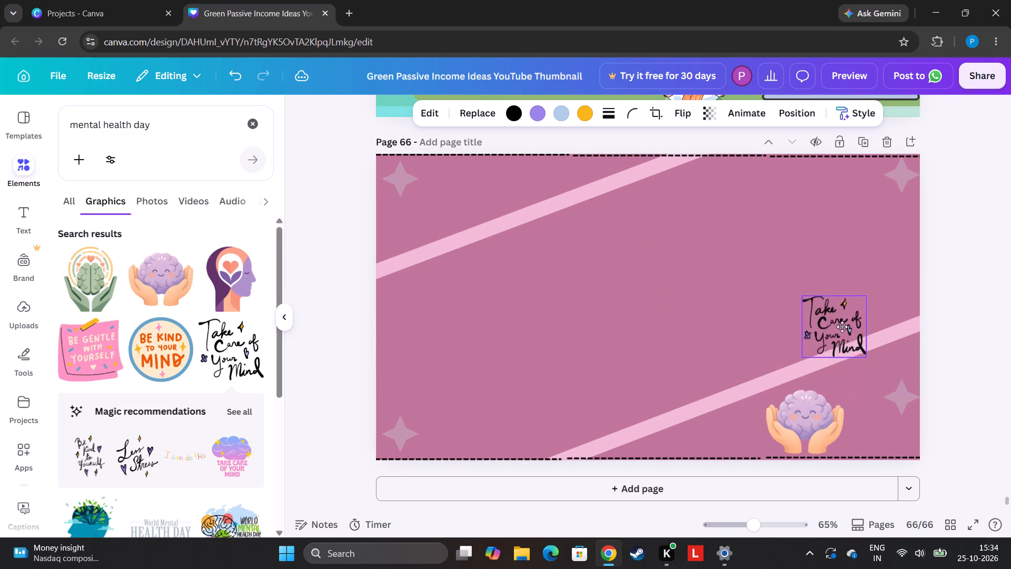
{"action": "left_click_drag", "start_coordinate": [842, 327], "coordinate": [891, 222]}
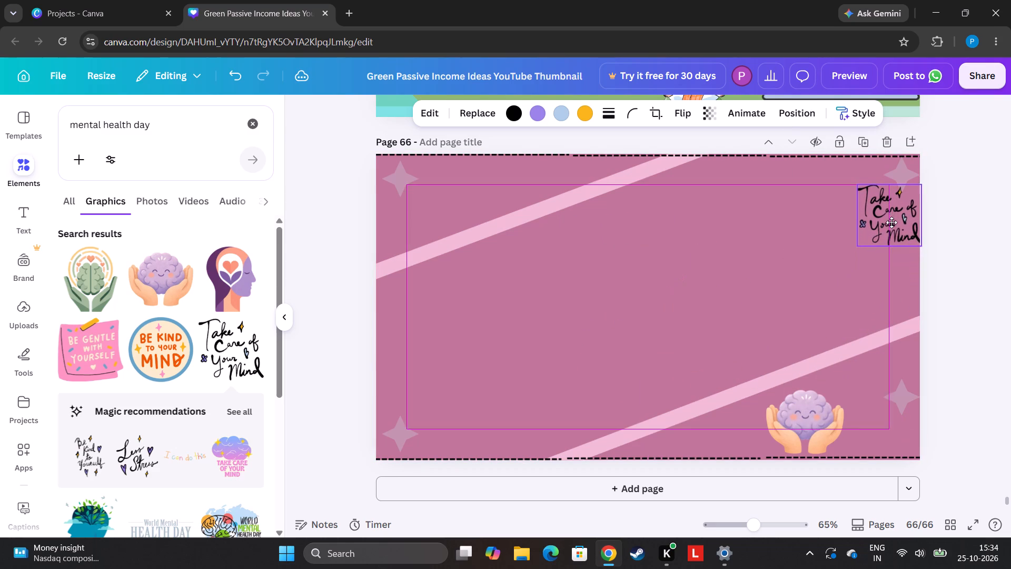
{"action": "left_click_drag", "start_coordinate": [891, 222], "coordinate": [890, 224]}
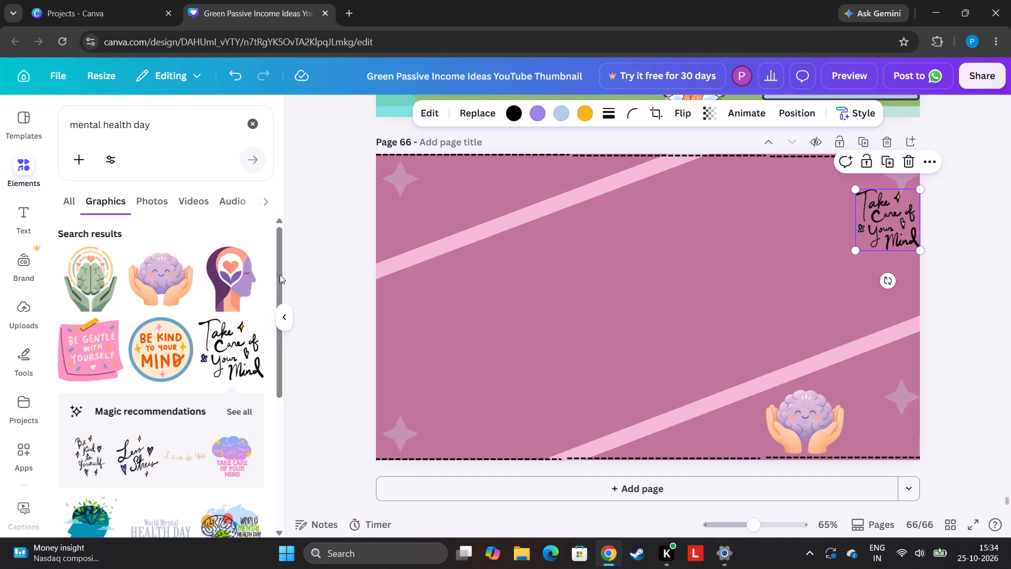
Add the purple head profile with a heart inside, shrink it, and place it at the page's bottom beside the lower-left star.
{"action": "left_click", "coordinate": [245, 274]}
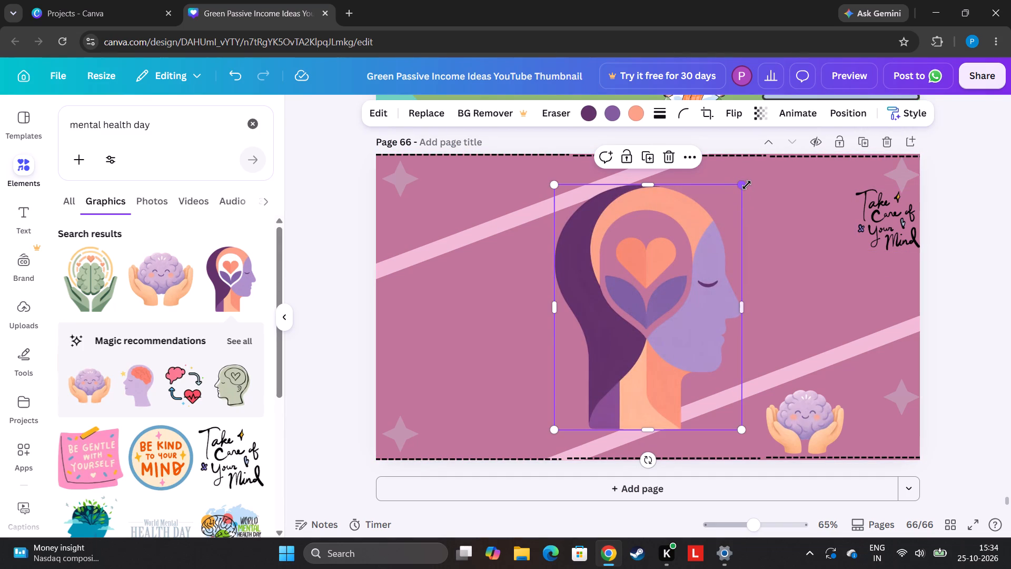
{"action": "left_click_drag", "start_coordinate": [746, 184], "coordinate": [673, 385]}
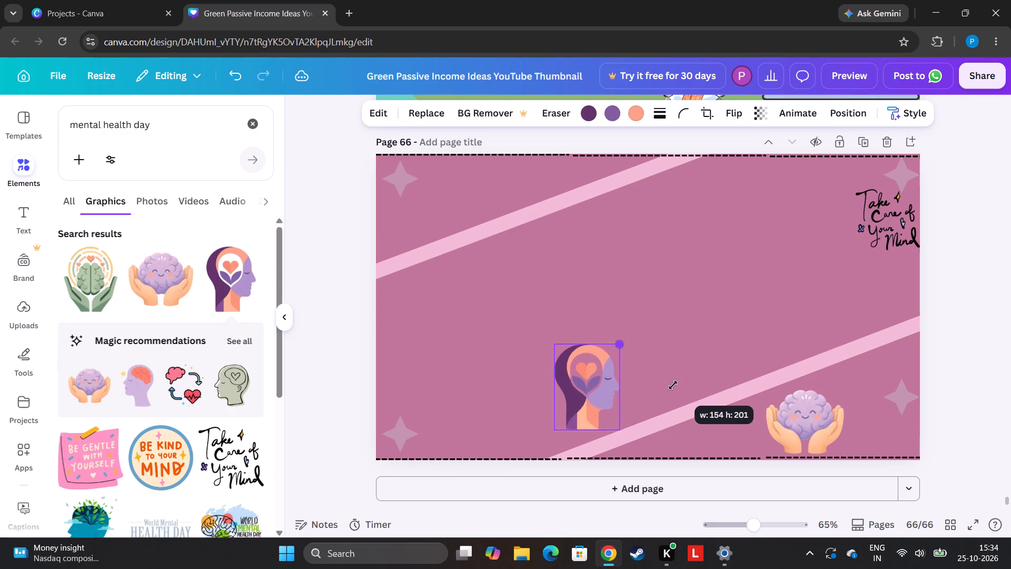
{"action": "left_click_drag", "start_coordinate": [673, 385], "coordinate": [674, 384]}
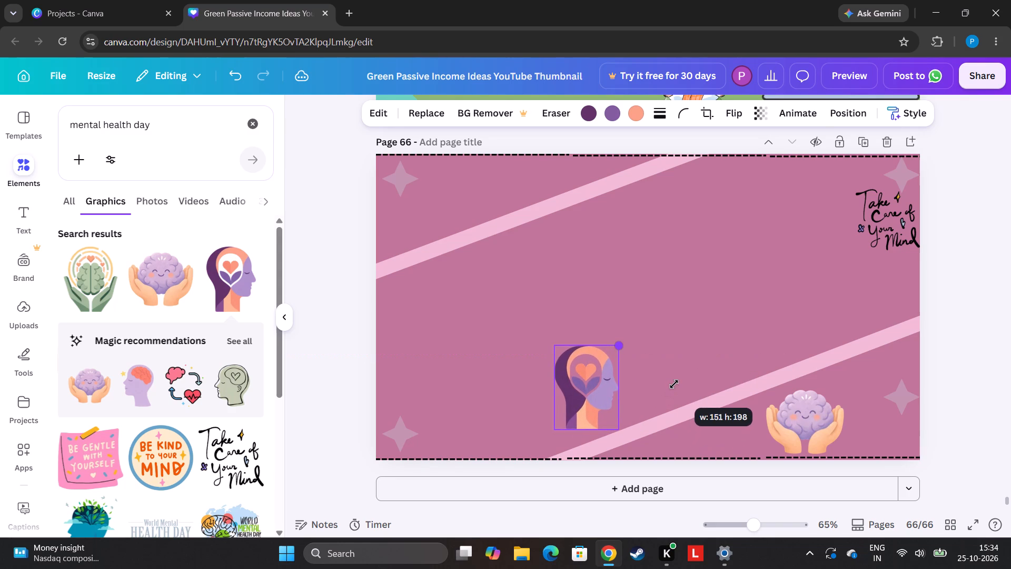
{"action": "left_click_drag", "start_coordinate": [674, 384], "coordinate": [673, 385]}
{"action": "left_click_drag", "start_coordinate": [589, 374], "coordinate": [477, 345]}
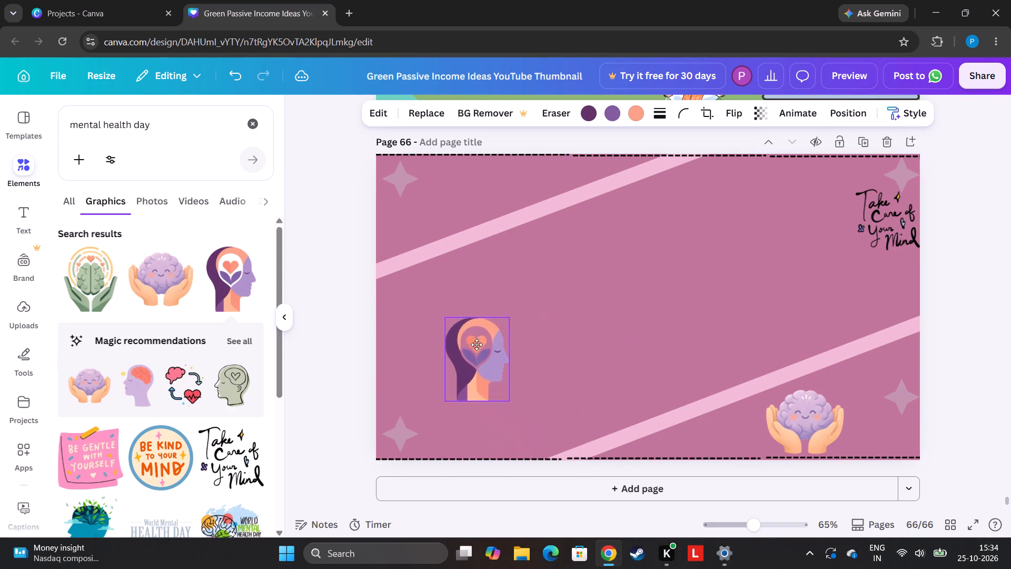
{"action": "left_click_drag", "start_coordinate": [477, 345], "coordinate": [451, 399]}
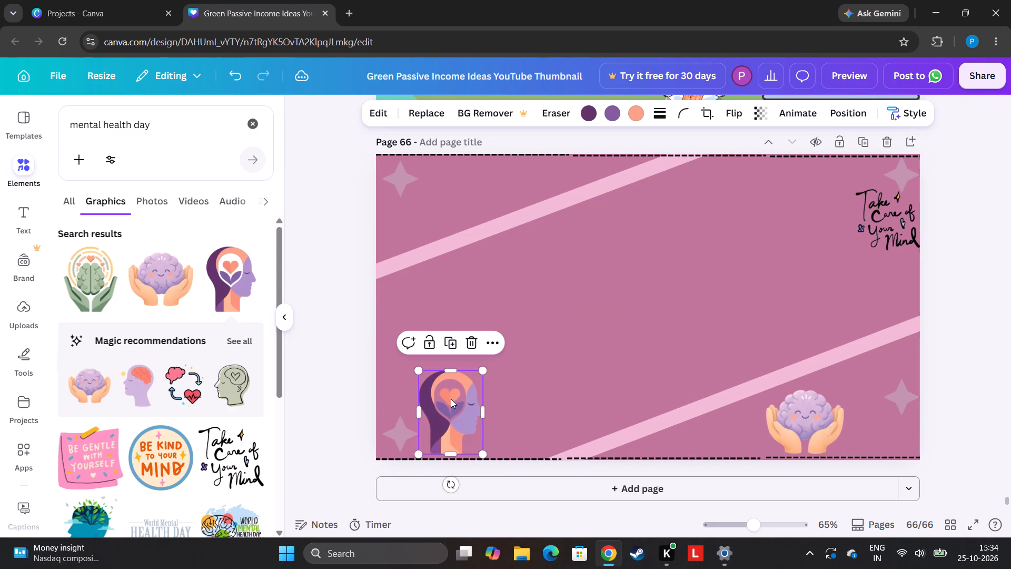
{"action": "left_click_drag", "start_coordinate": [484, 369], "coordinate": [482, 376]}
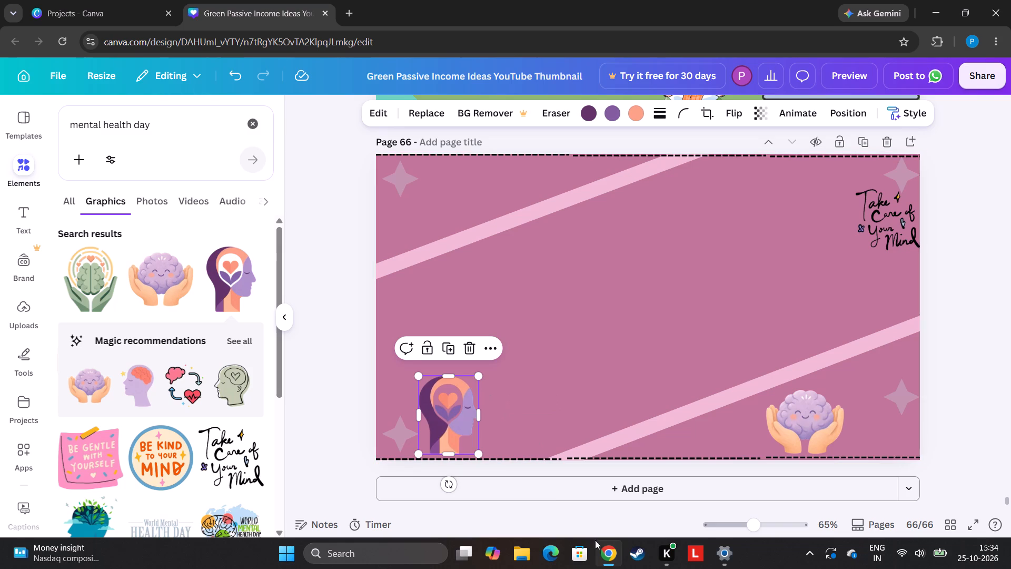
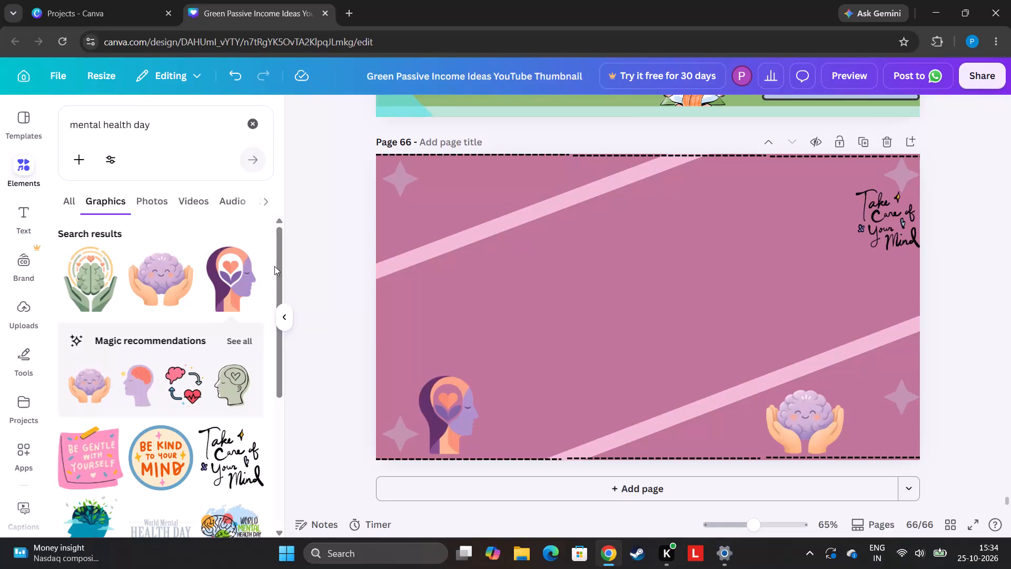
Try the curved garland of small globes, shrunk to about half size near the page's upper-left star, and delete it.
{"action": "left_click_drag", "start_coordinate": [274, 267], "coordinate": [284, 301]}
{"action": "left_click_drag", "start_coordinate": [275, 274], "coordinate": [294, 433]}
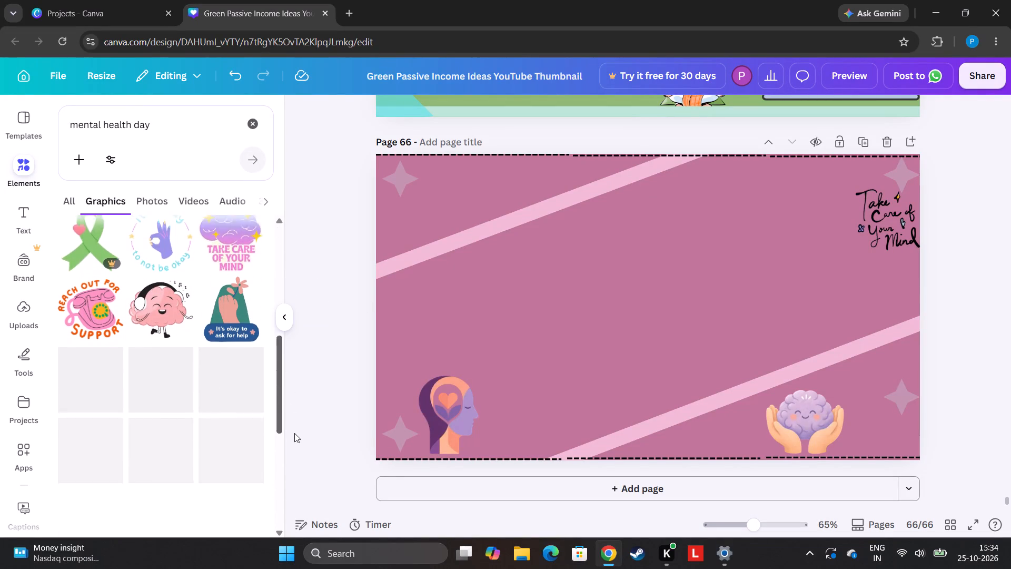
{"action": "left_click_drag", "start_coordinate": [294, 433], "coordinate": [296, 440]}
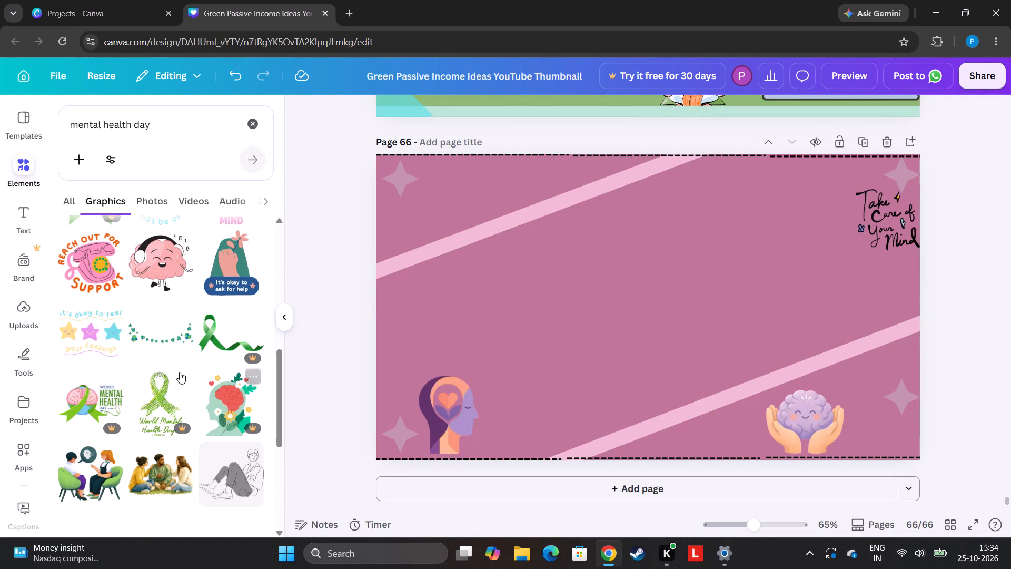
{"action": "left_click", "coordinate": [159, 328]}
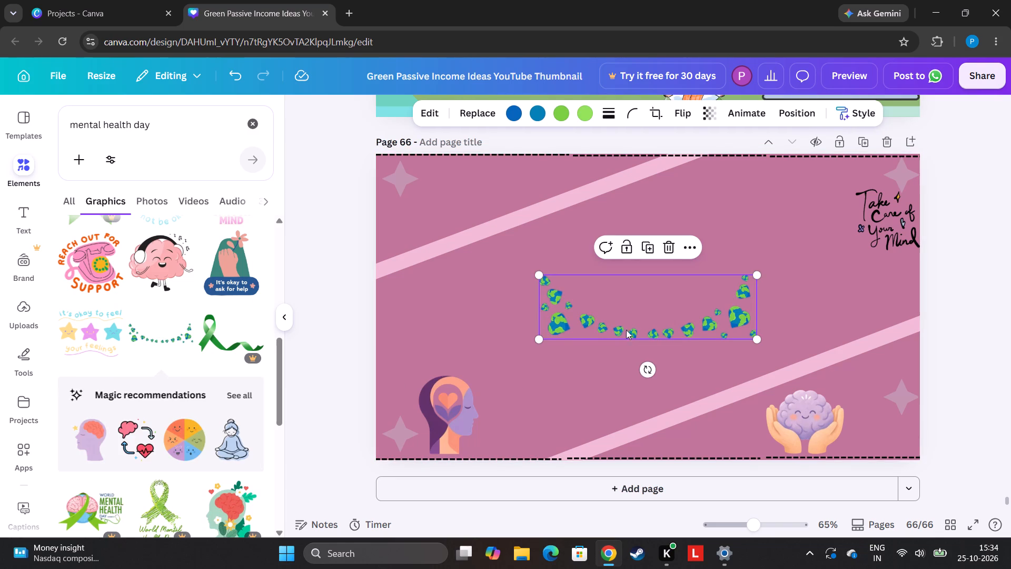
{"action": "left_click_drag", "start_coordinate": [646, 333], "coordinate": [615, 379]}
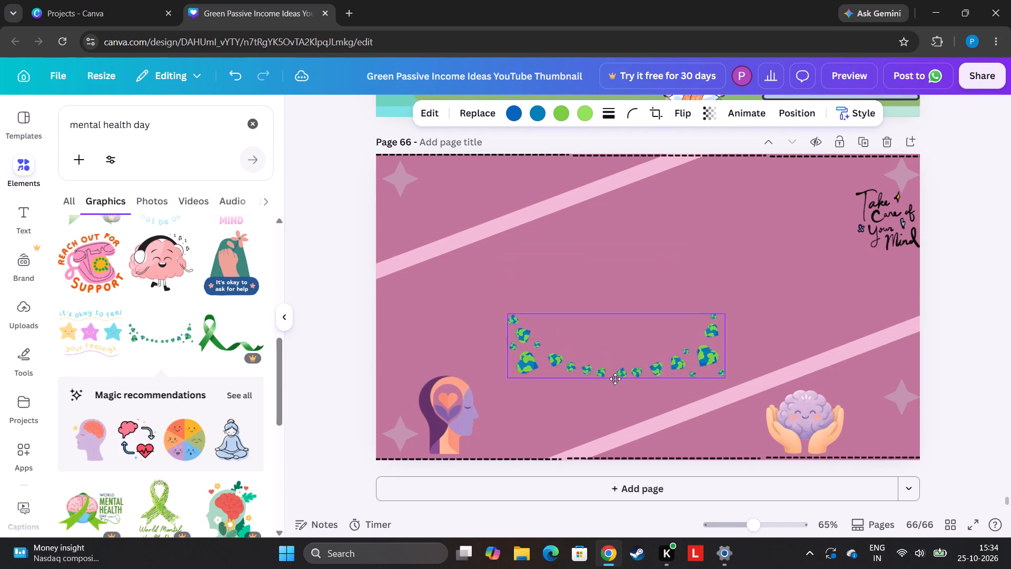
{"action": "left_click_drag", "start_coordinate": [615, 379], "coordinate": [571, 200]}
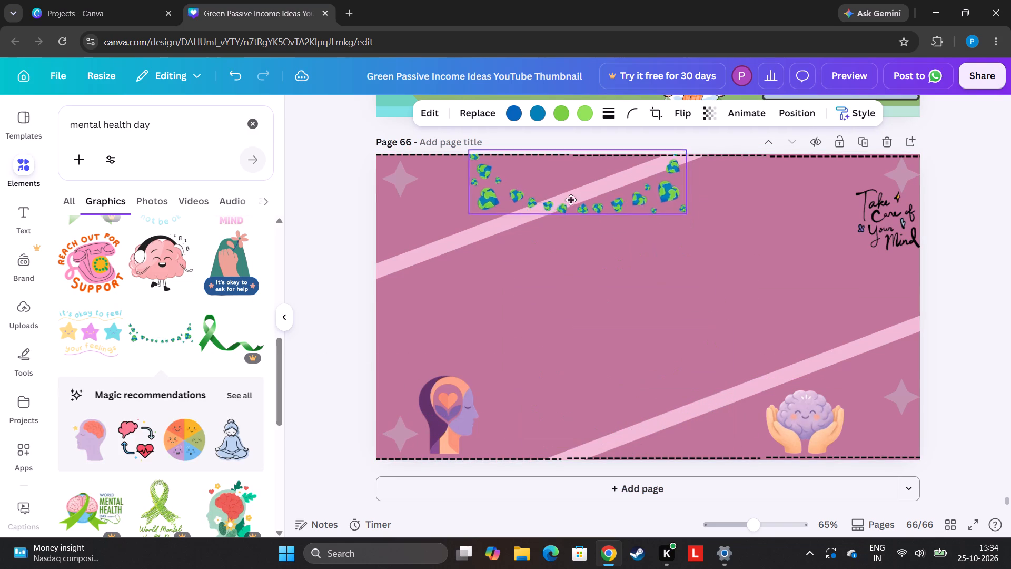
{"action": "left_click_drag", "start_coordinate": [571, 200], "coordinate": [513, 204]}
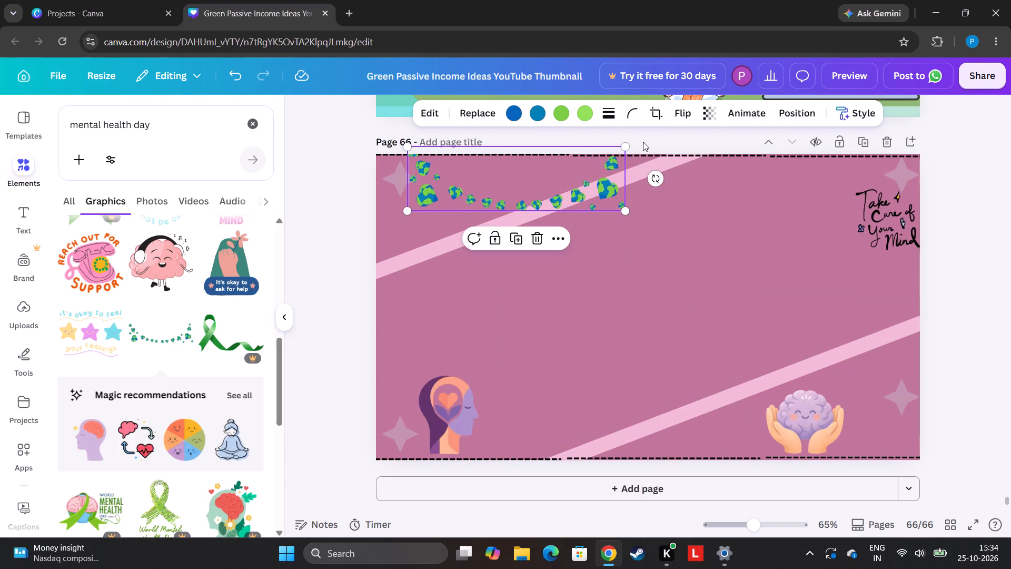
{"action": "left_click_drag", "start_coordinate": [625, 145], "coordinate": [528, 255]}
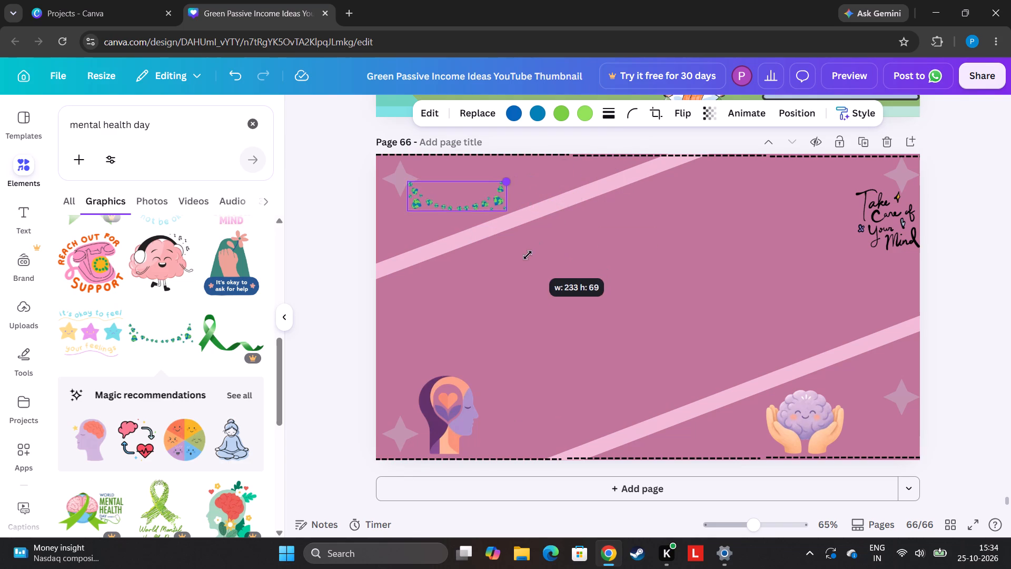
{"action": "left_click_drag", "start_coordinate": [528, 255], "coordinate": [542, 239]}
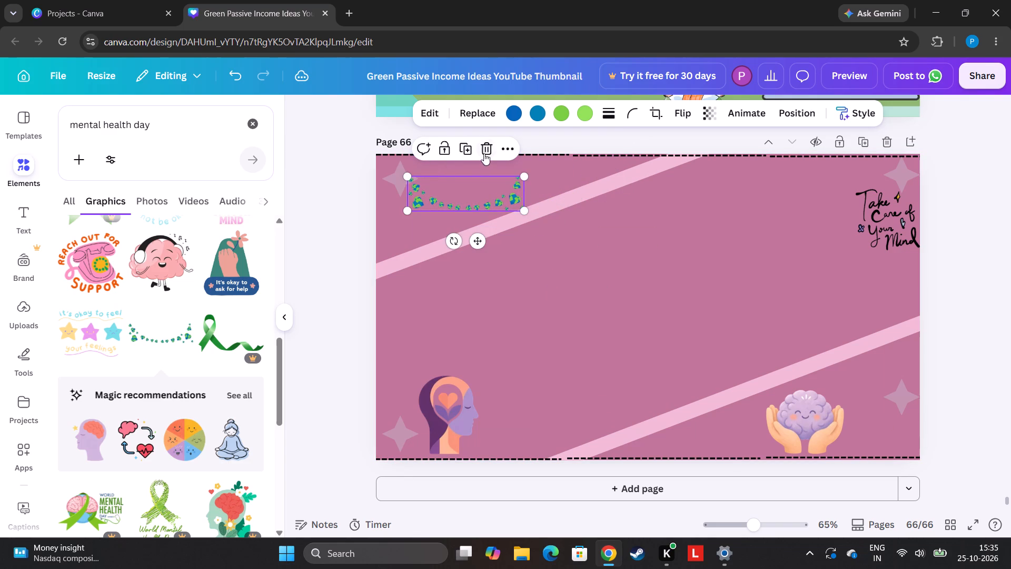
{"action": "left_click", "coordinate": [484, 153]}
Add the blue meditating woman graphic, shrink it to just over half size, and place it against the page's left edge below the upper-left star.
{"action": "left_click_drag", "start_coordinate": [280, 390], "coordinate": [280, 390]}
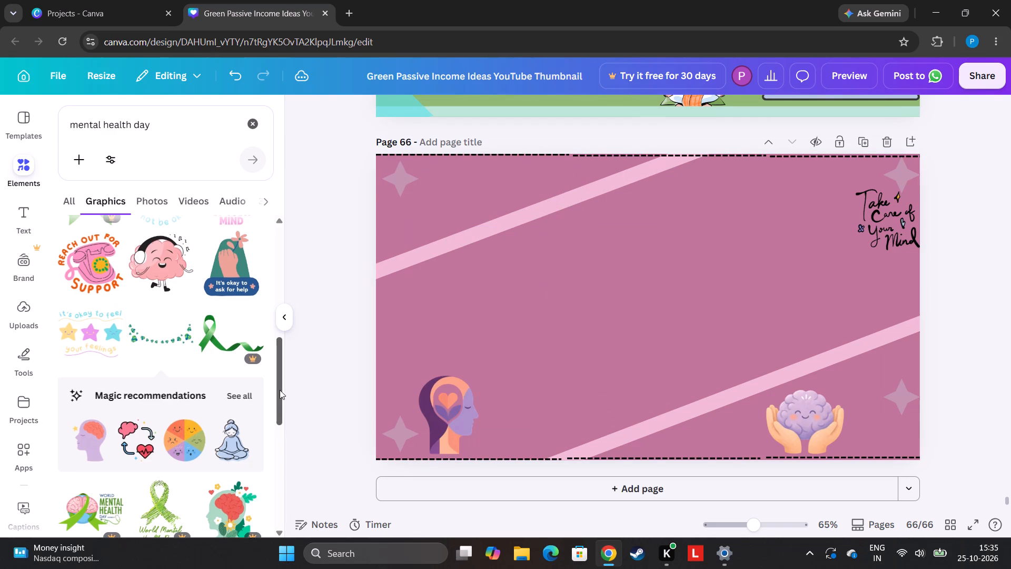
{"action": "left_click_drag", "start_coordinate": [280, 390], "coordinate": [247, 437]}
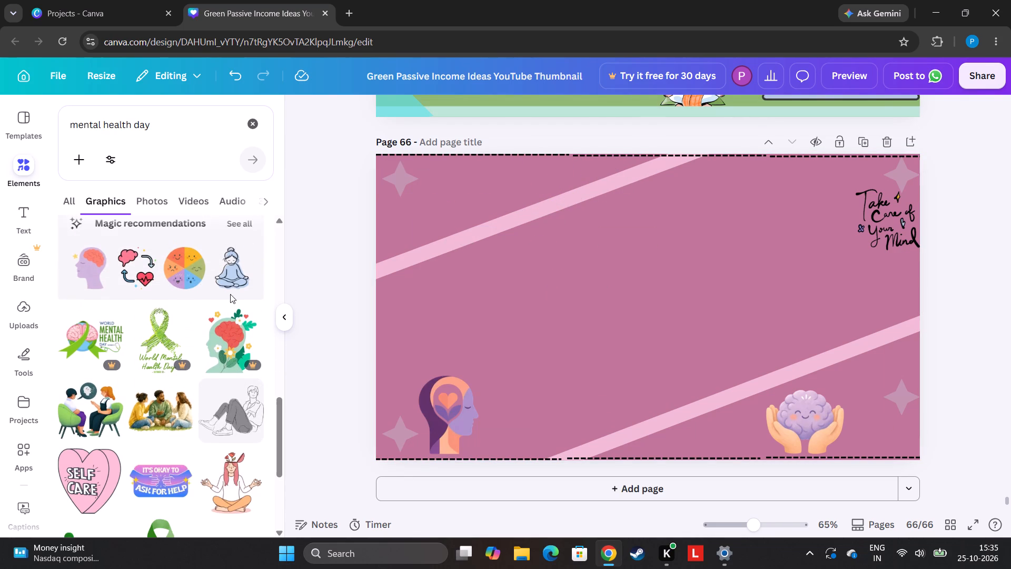
{"action": "left_click", "coordinate": [236, 270]}
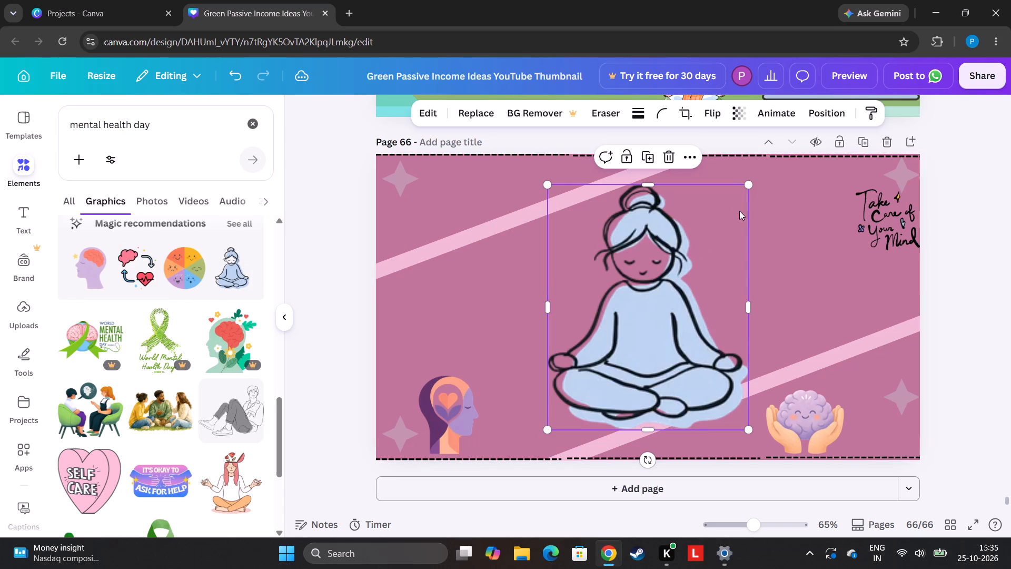
{"action": "left_click_drag", "start_coordinate": [746, 179], "coordinate": [728, 208]}
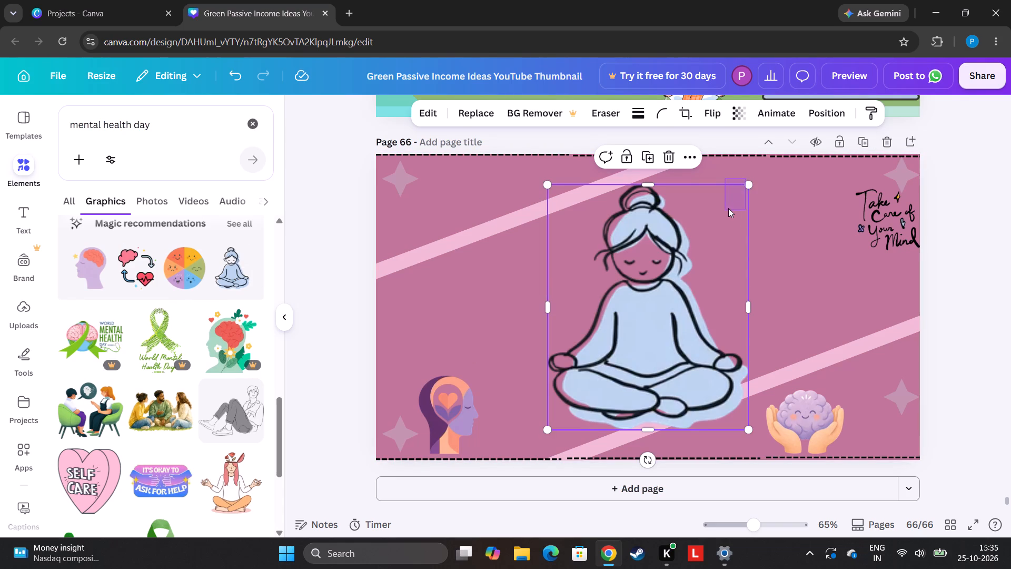
{"action": "left_click_drag", "start_coordinate": [728, 208], "coordinate": [742, 201]}
{"action": "left_click_drag", "start_coordinate": [751, 186], "coordinate": [695, 313]}
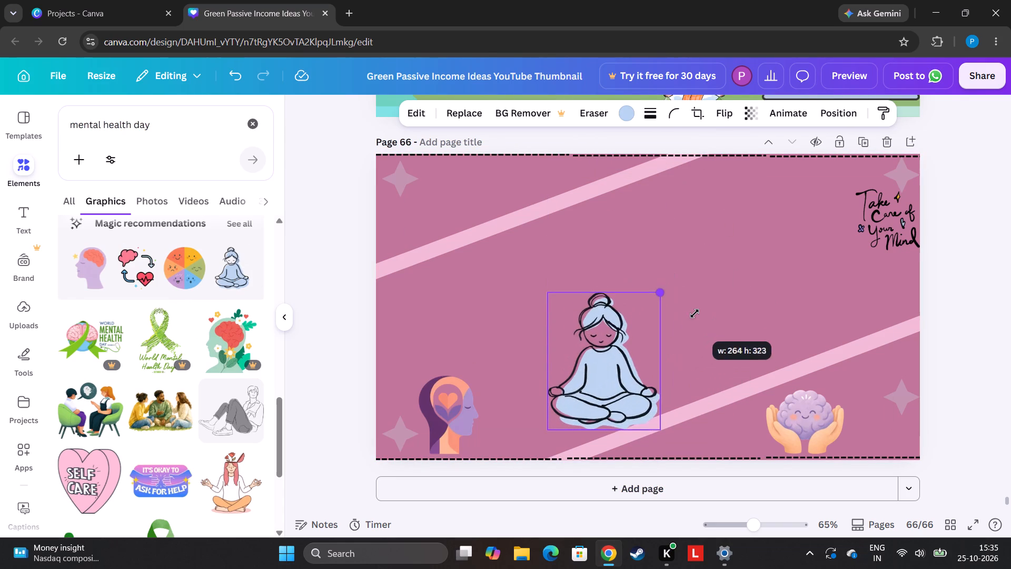
{"action": "left_click_drag", "start_coordinate": [695, 313], "coordinate": [695, 317]}
{"action": "left_click_drag", "start_coordinate": [629, 366], "coordinate": [492, 248]}
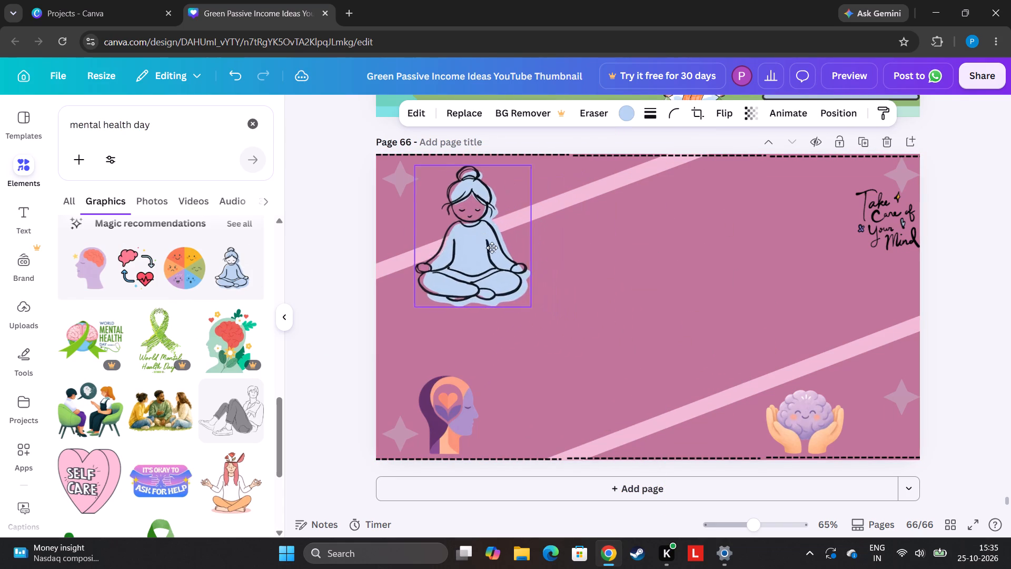
{"action": "left_click_drag", "start_coordinate": [492, 248], "coordinate": [462, 267]}
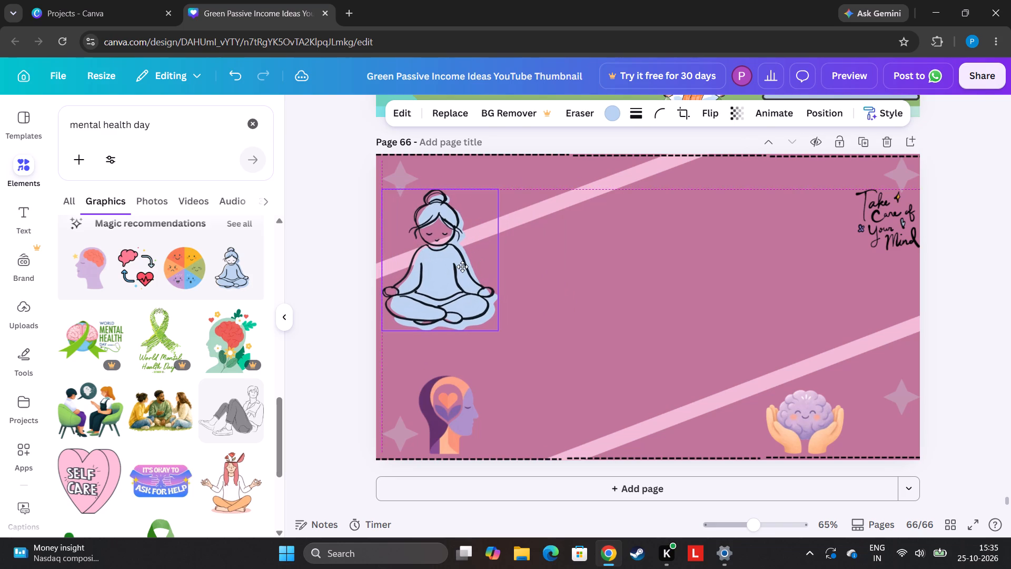
{"action": "left_click_drag", "start_coordinate": [462, 267], "coordinate": [468, 282]}
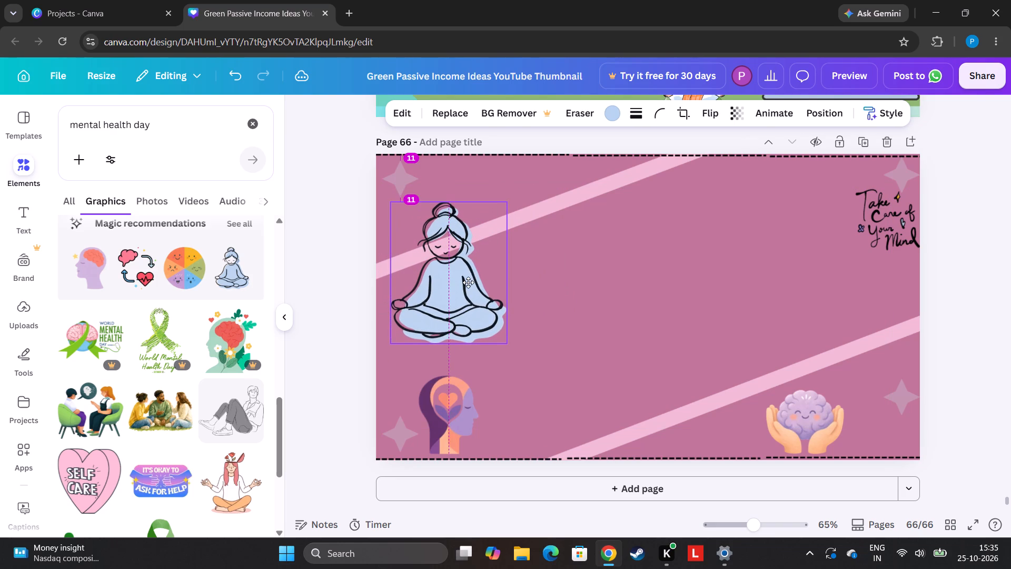
{"action": "left_click_drag", "start_coordinate": [468, 282], "coordinate": [474, 260]}
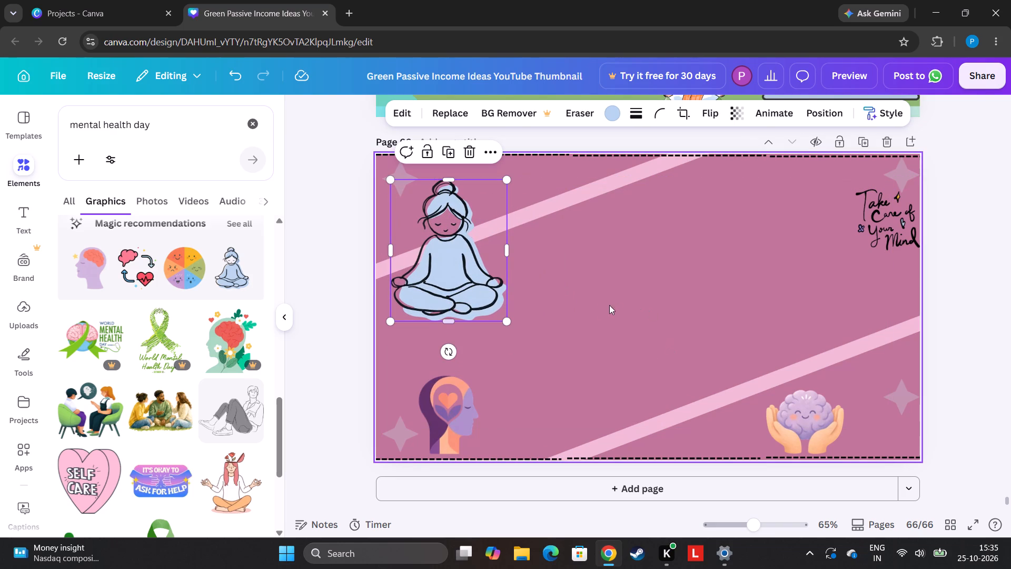
{"action": "left_click_drag", "start_coordinate": [458, 276], "coordinate": [445, 280]}
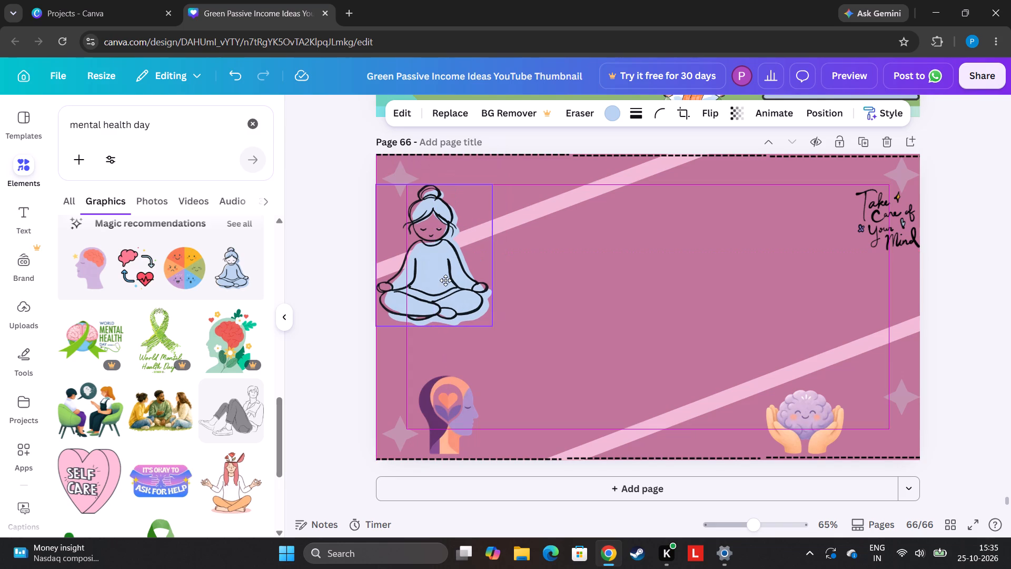
{"action": "left_click_drag", "start_coordinate": [445, 280], "coordinate": [445, 280]}
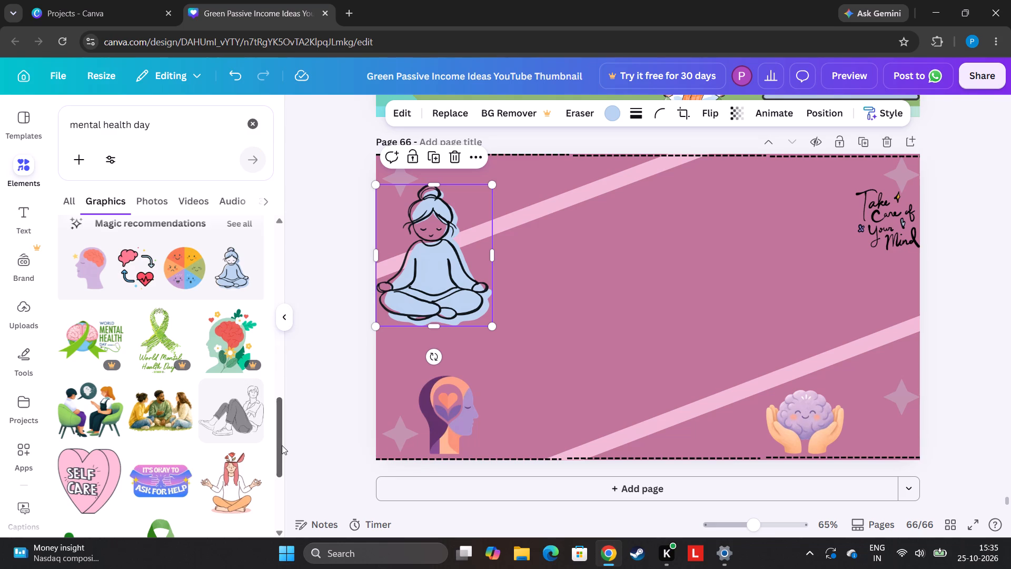
Add the oval "LESS STRESS!" graphic, shrink it to under half size, and place it at the page's top beside the meditating woman's head.
{"action": "left_click_drag", "start_coordinate": [284, 438], "coordinate": [282, 461]}
{"action": "left_click_drag", "start_coordinate": [281, 440], "coordinate": [275, 482]}
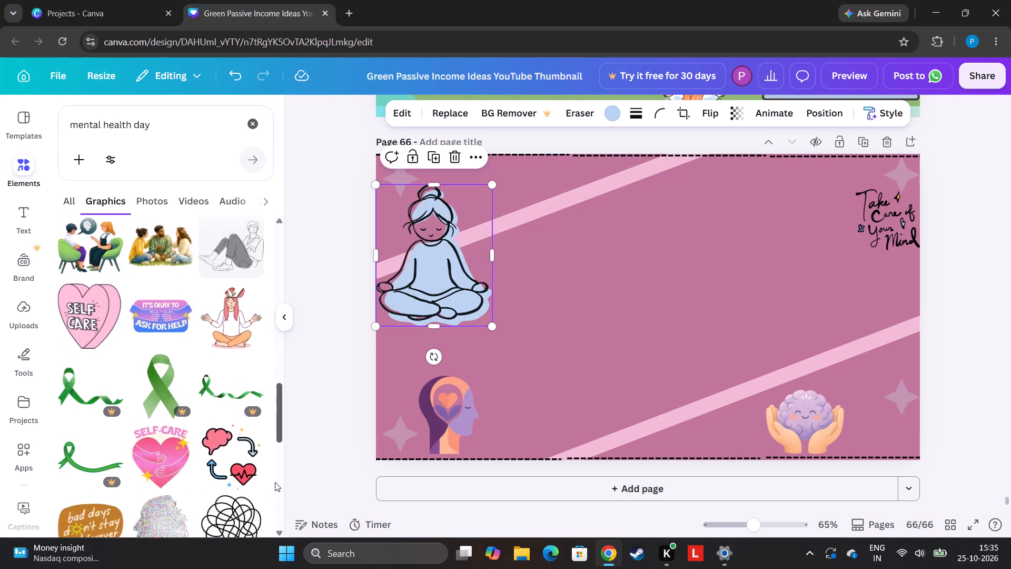
{"action": "left_click_drag", "start_coordinate": [275, 482], "coordinate": [277, 516]}
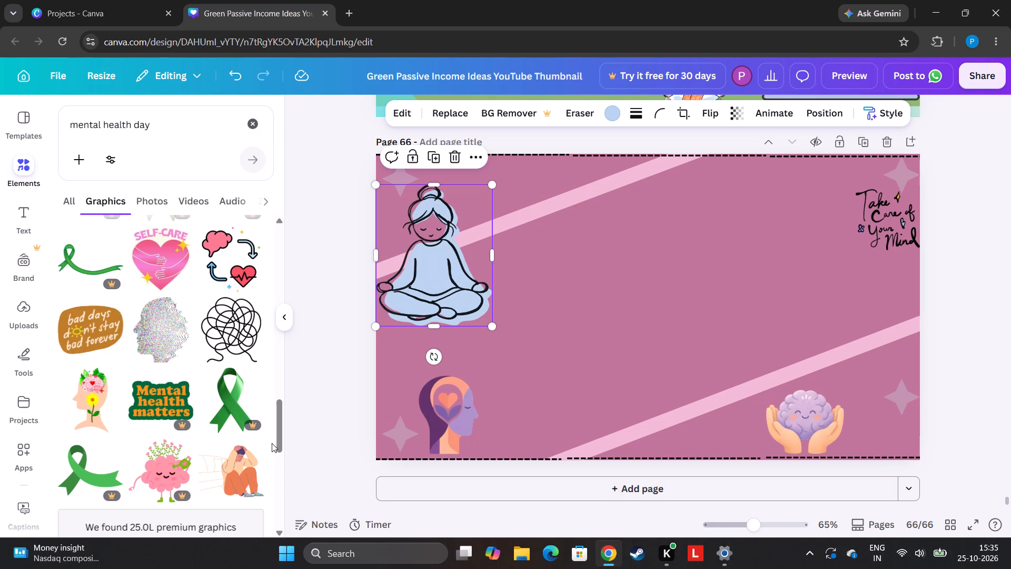
{"action": "left_click_drag", "start_coordinate": [280, 429], "coordinate": [255, 510]}
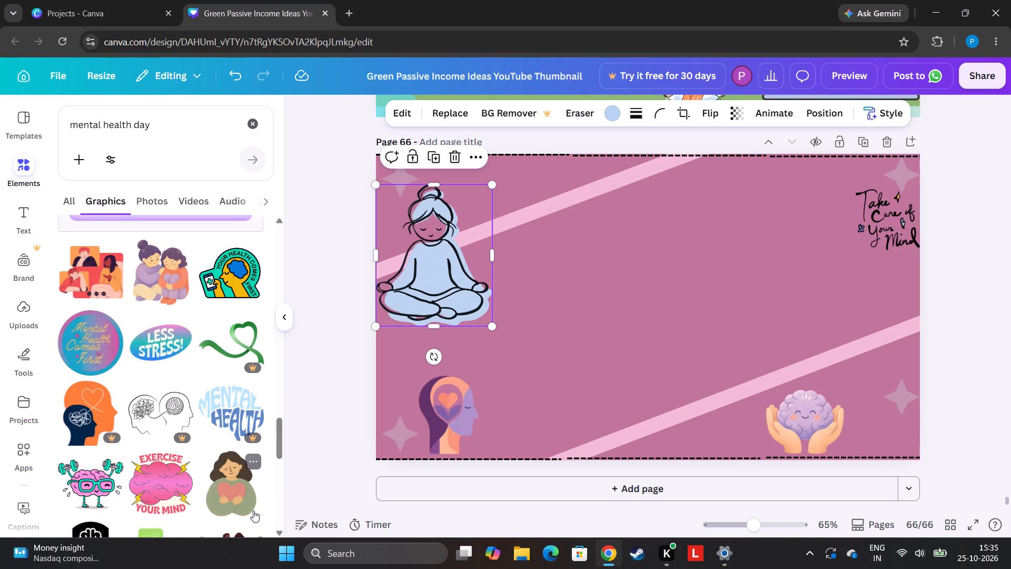
{"action": "left_click", "coordinate": [177, 347]}
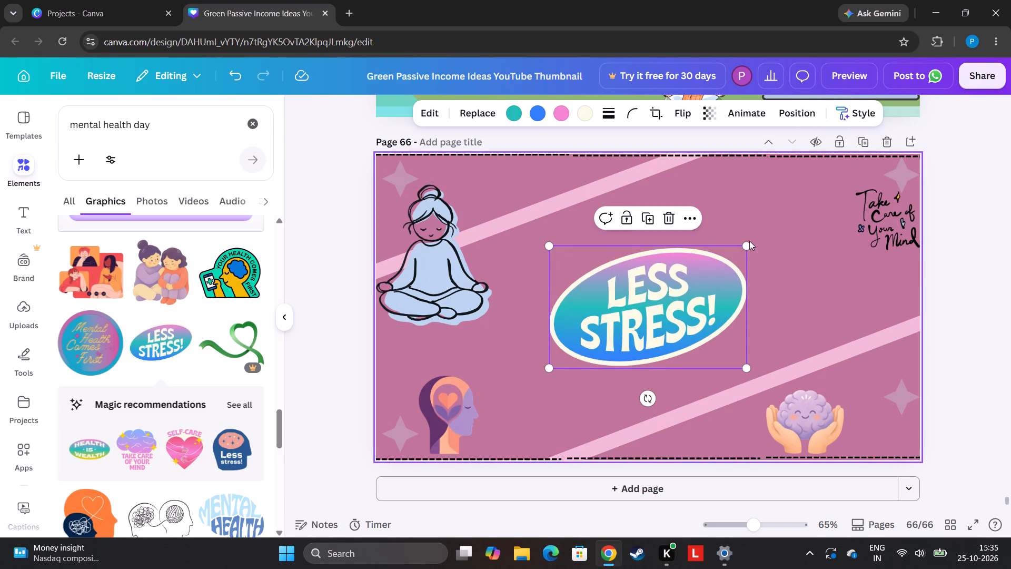
{"action": "left_click_drag", "start_coordinate": [749, 241], "coordinate": [681, 330]}
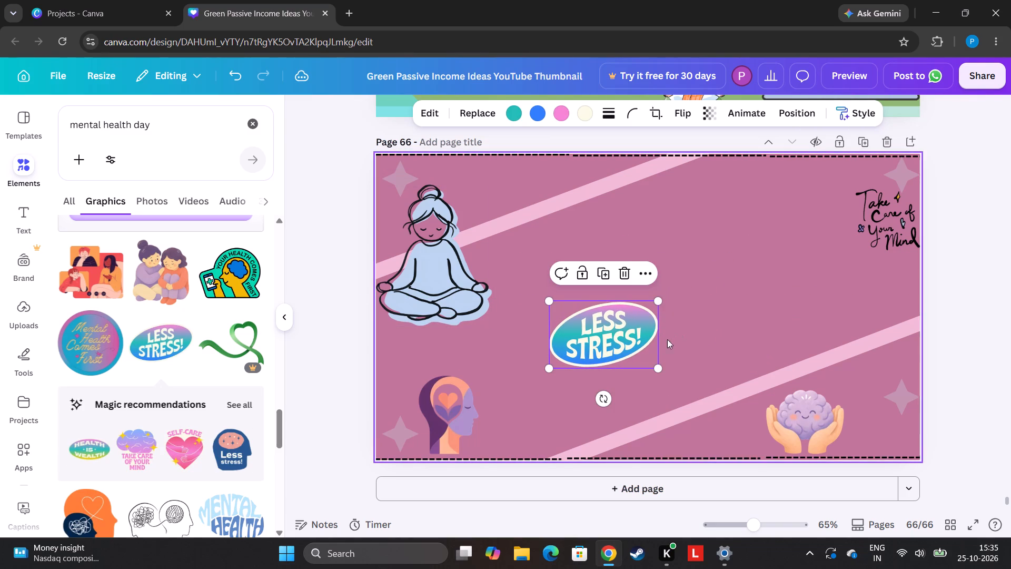
{"action": "left_click_drag", "start_coordinate": [603, 333], "coordinate": [697, 429]}
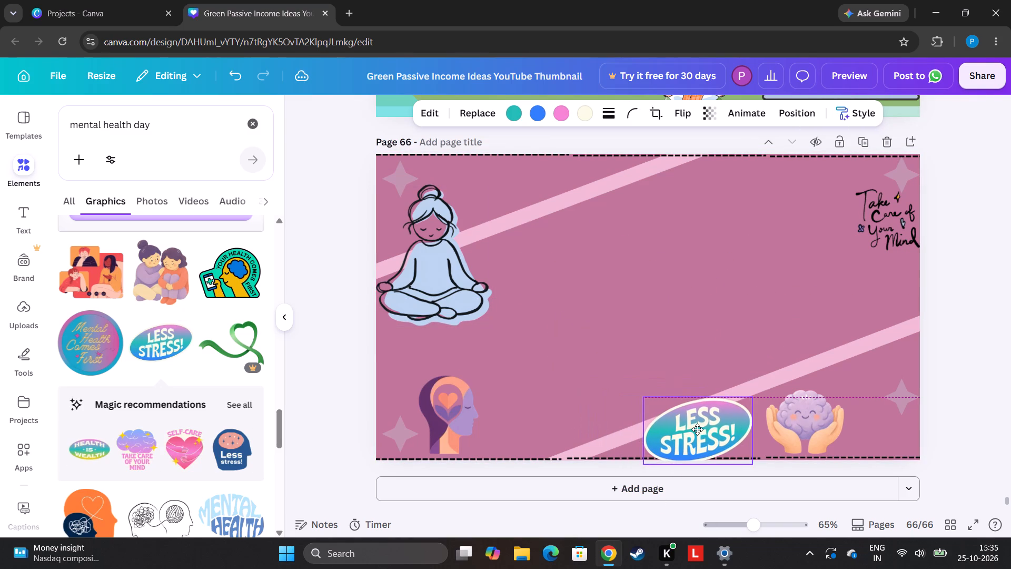
{"action": "left_click_drag", "start_coordinate": [697, 429], "coordinate": [867, 289]}
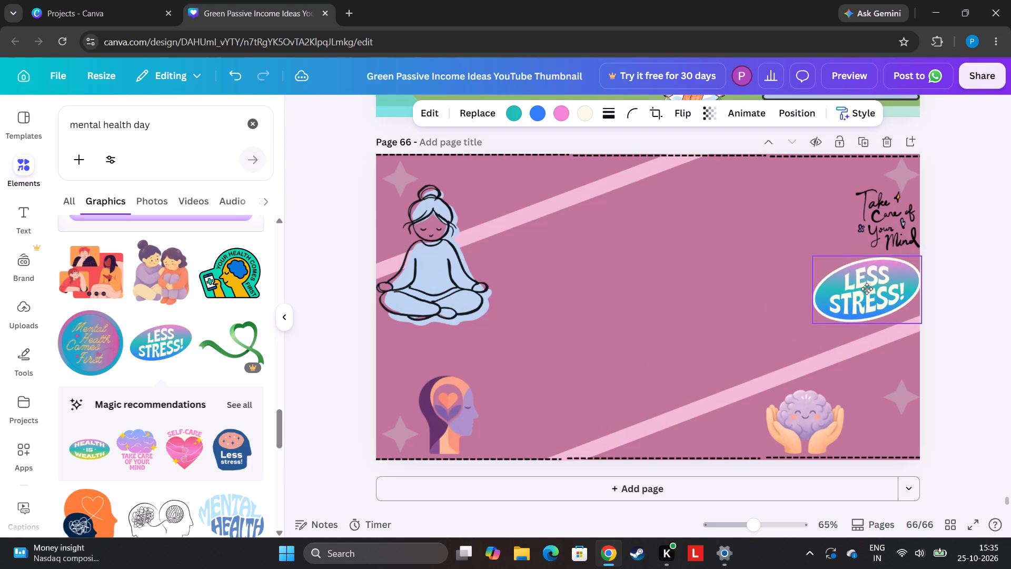
{"action": "left_click_drag", "start_coordinate": [867, 289], "coordinate": [517, 185]}
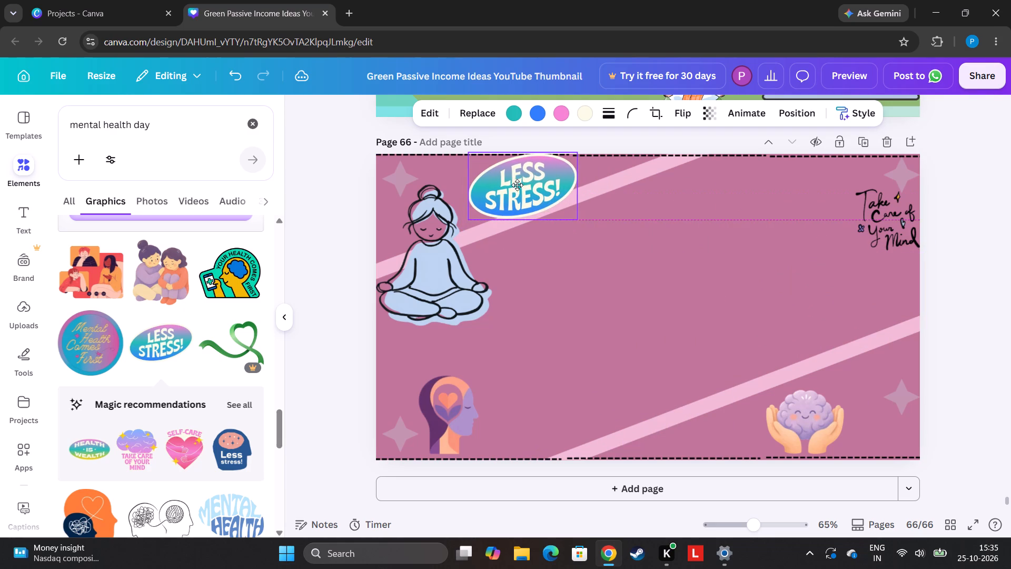
{"action": "left_click_drag", "start_coordinate": [517, 185], "coordinate": [511, 185]}
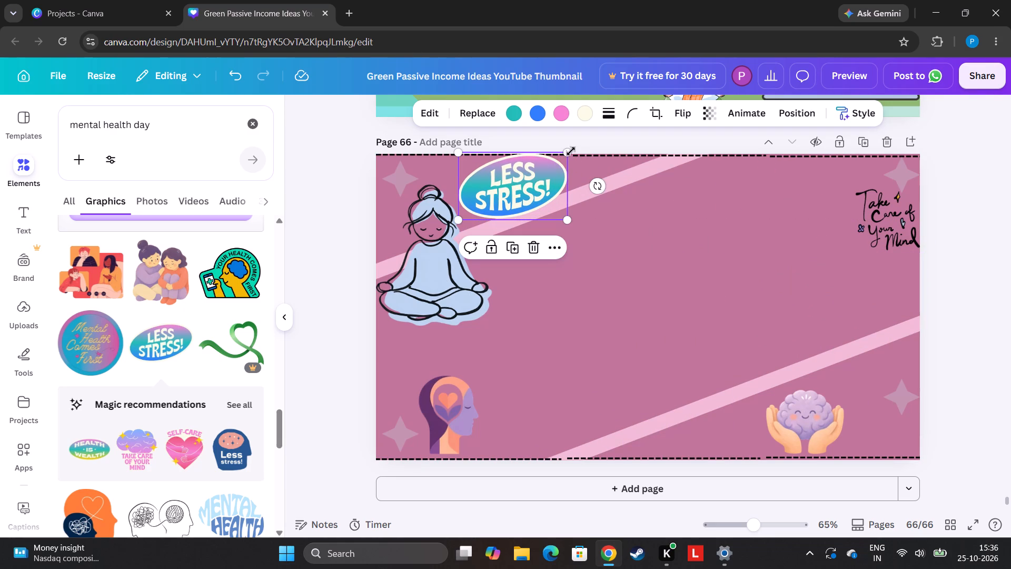
{"action": "left_click_drag", "start_coordinate": [570, 151], "coordinate": [549, 172]}
{"action": "left_click_drag", "start_coordinate": [516, 193], "coordinate": [541, 180]}
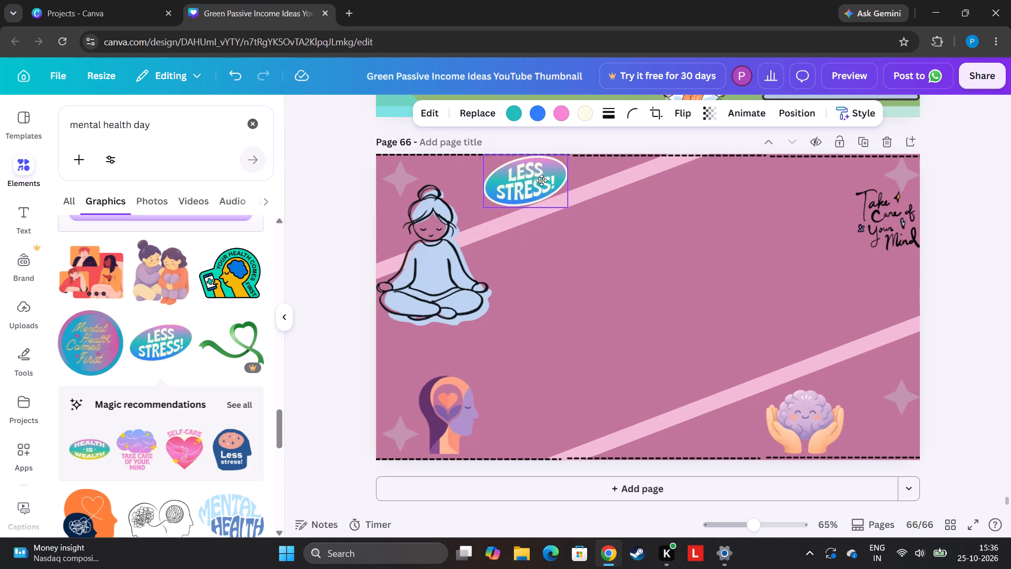
{"action": "left_click_drag", "start_coordinate": [541, 180], "coordinate": [537, 185]}
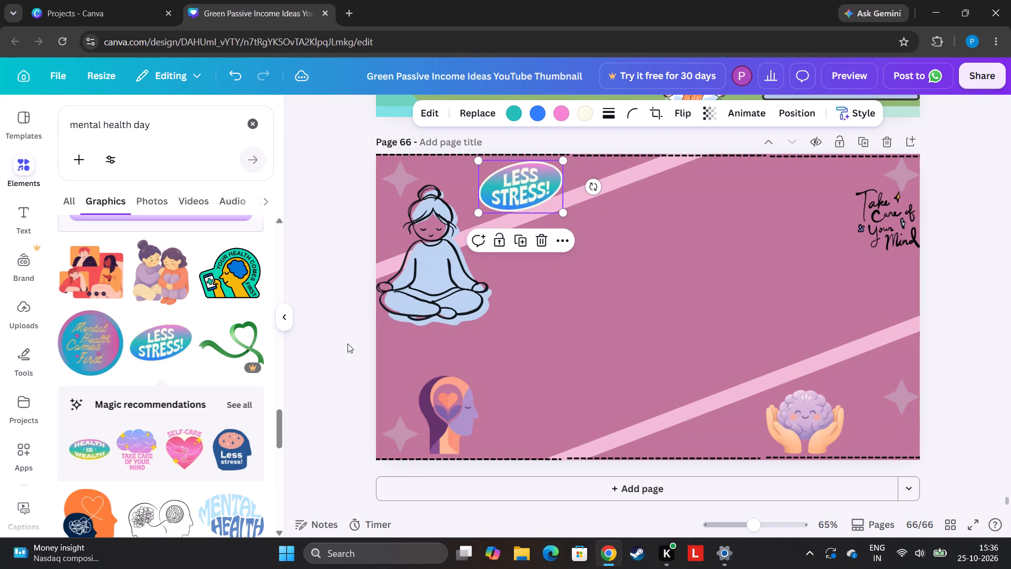
Add the woman in teal holding a brain, shrink her to under two-thirds size, and place her at the page's bottom beside the brain-in-hands graphic.
{"action": "left_click_drag", "start_coordinate": [282, 421], "coordinate": [273, 471]}
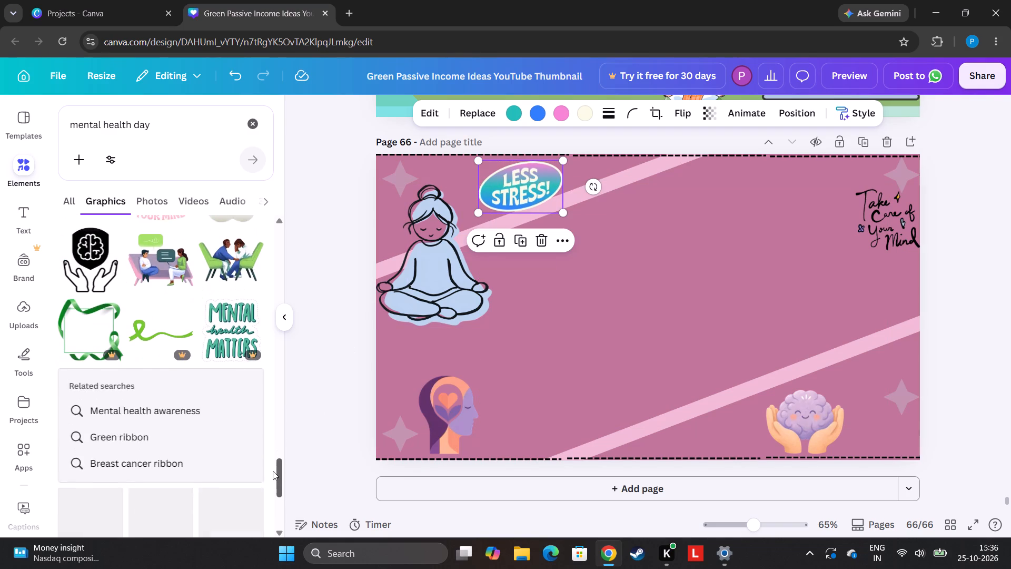
{"action": "left_click_drag", "start_coordinate": [273, 471], "coordinate": [269, 501]}
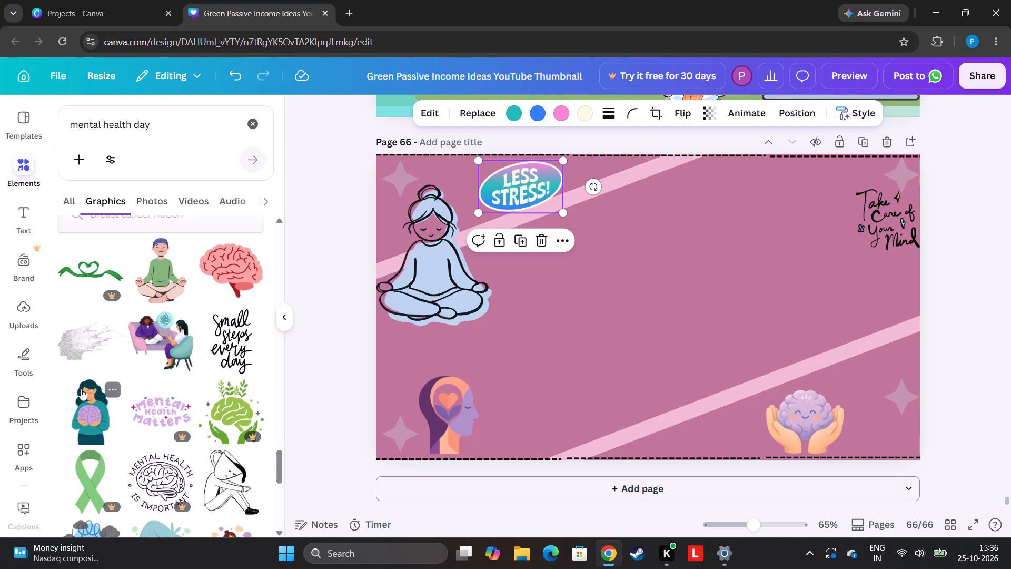
{"action": "left_click", "coordinate": [83, 413]}
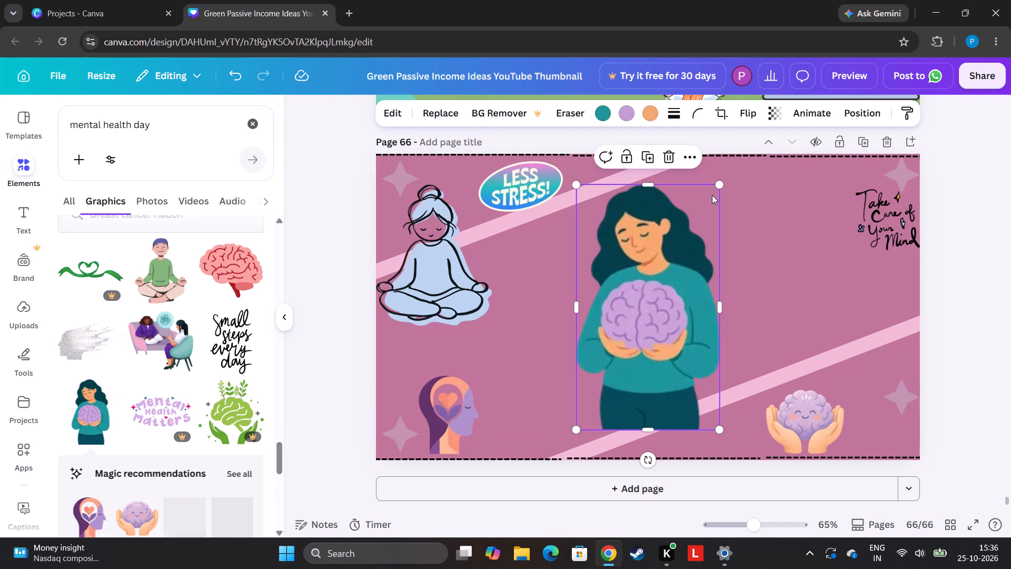
{"action": "left_click_drag", "start_coordinate": [721, 187], "coordinate": [711, 224]}
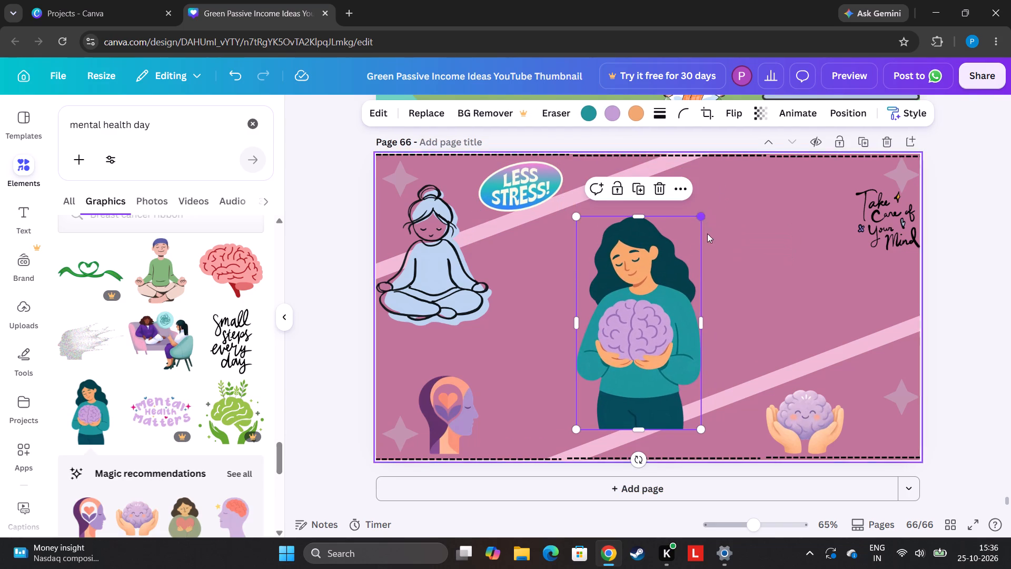
{"action": "left_click_drag", "start_coordinate": [669, 307], "coordinate": [731, 333]}
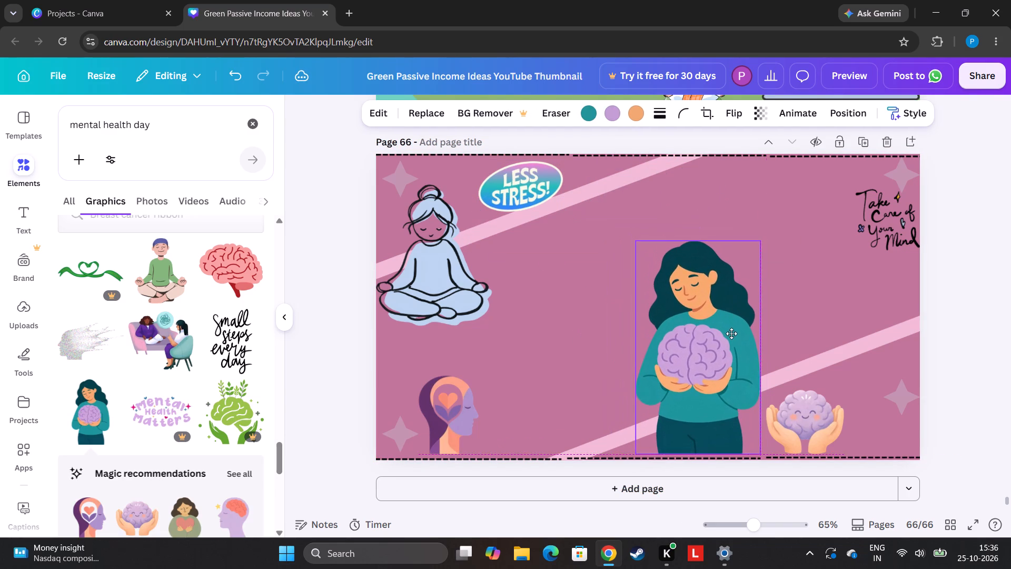
{"action": "left_click_drag", "start_coordinate": [731, 333], "coordinate": [746, 336]}
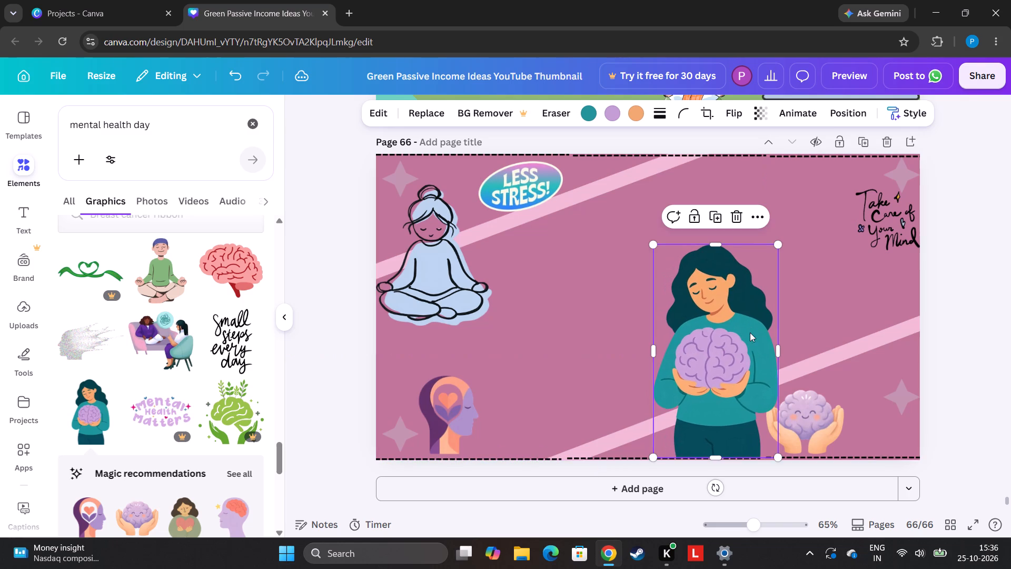
{"action": "left_click_drag", "start_coordinate": [780, 244], "coordinate": [779, 287]}
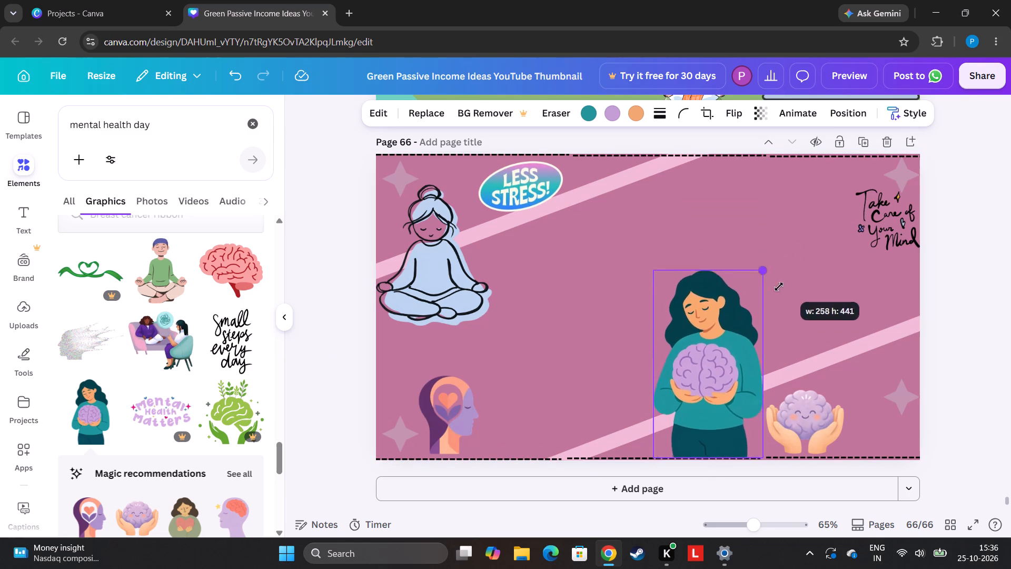
{"action": "left_click_drag", "start_coordinate": [779, 287], "coordinate": [777, 320]}
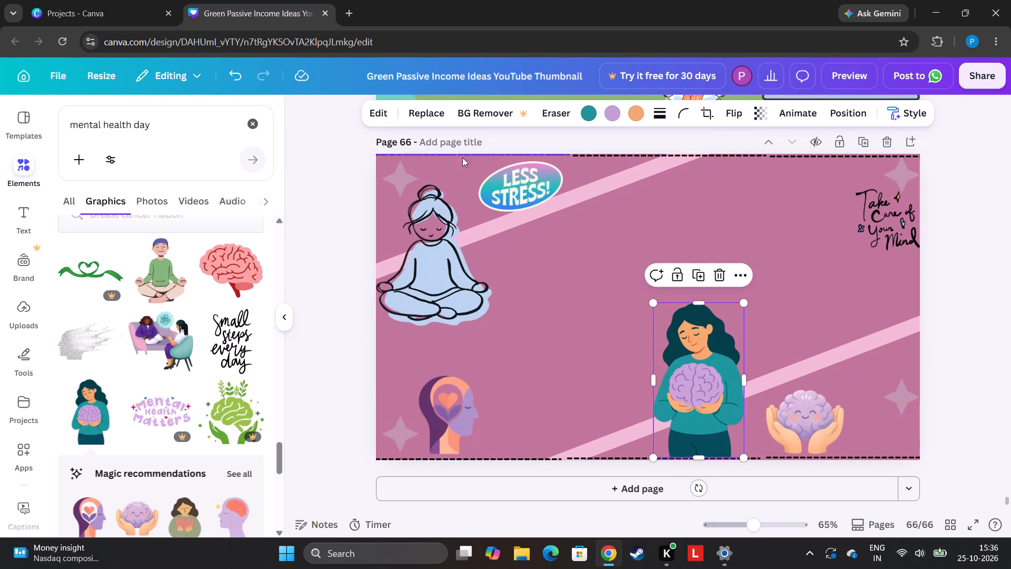
Add a heading to page 66 with the text "happy health day".
{"action": "left_click", "coordinate": [259, 126]}
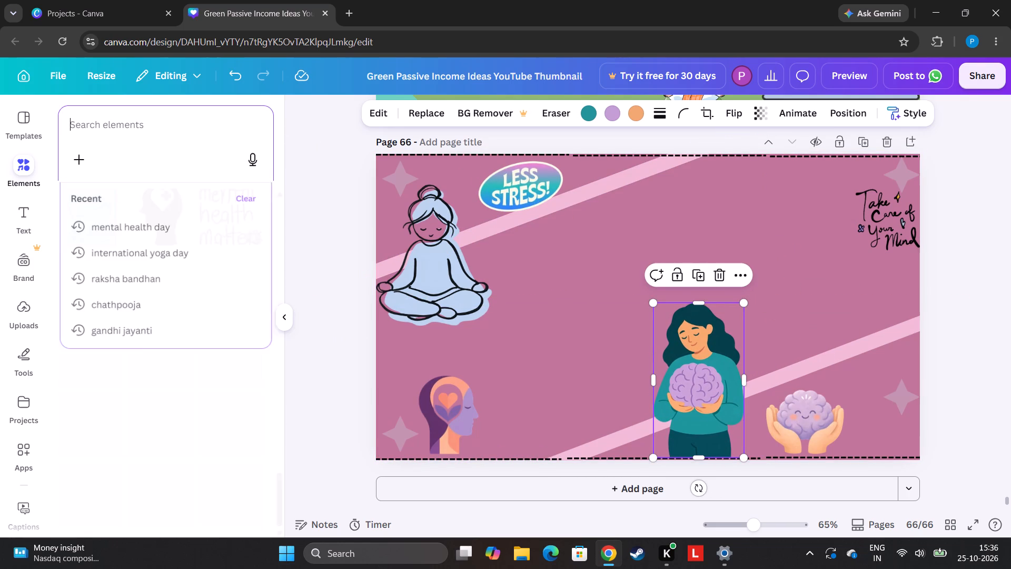
{"action": "left_click", "coordinate": [25, 214]}
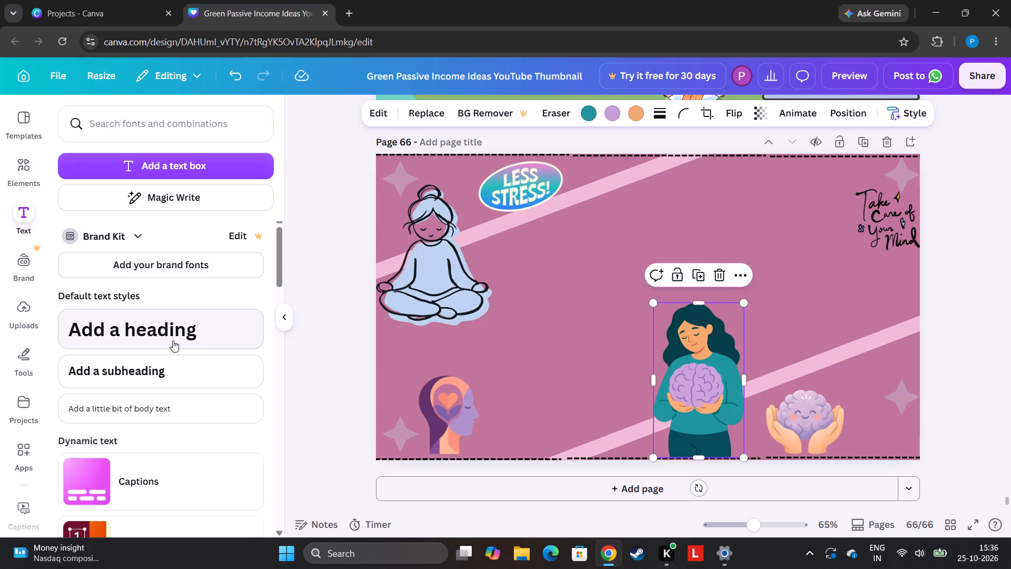
{"action": "left_click_drag", "start_coordinate": [284, 261], "coordinate": [284, 385]}
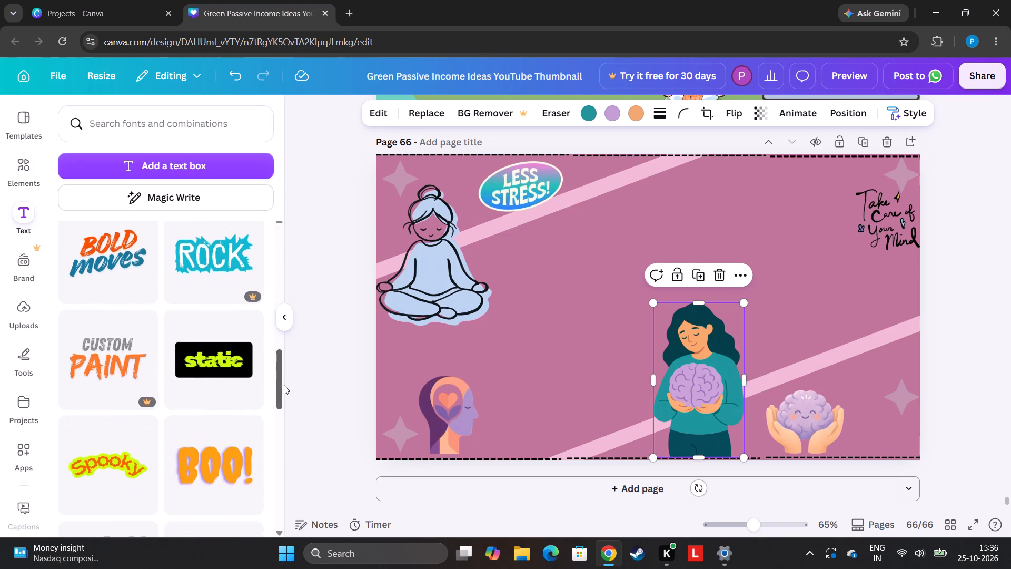
{"action": "left_click_drag", "start_coordinate": [284, 385], "coordinate": [284, 384]}
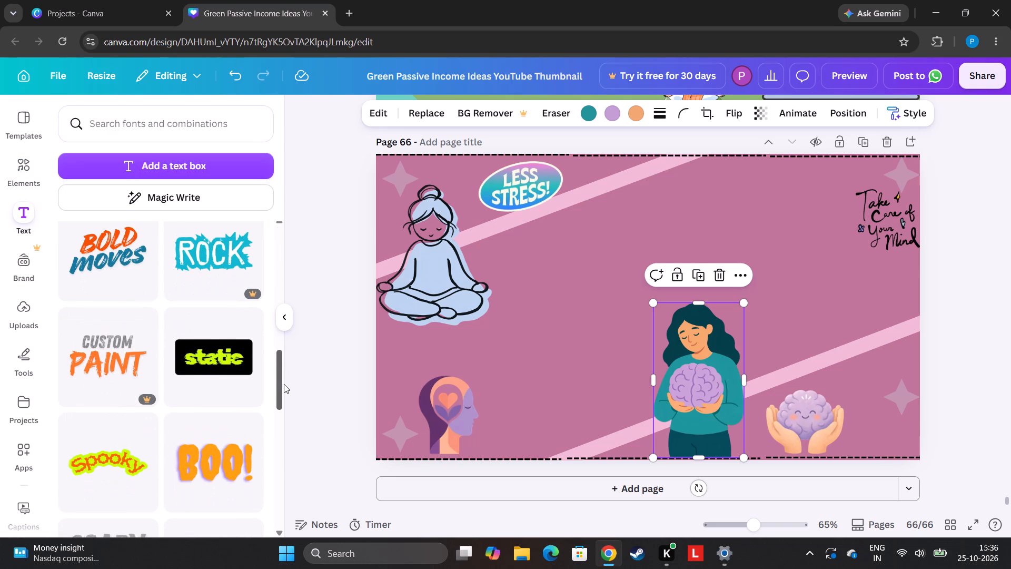
{"action": "left_click_drag", "start_coordinate": [284, 384], "coordinate": [317, 332]}
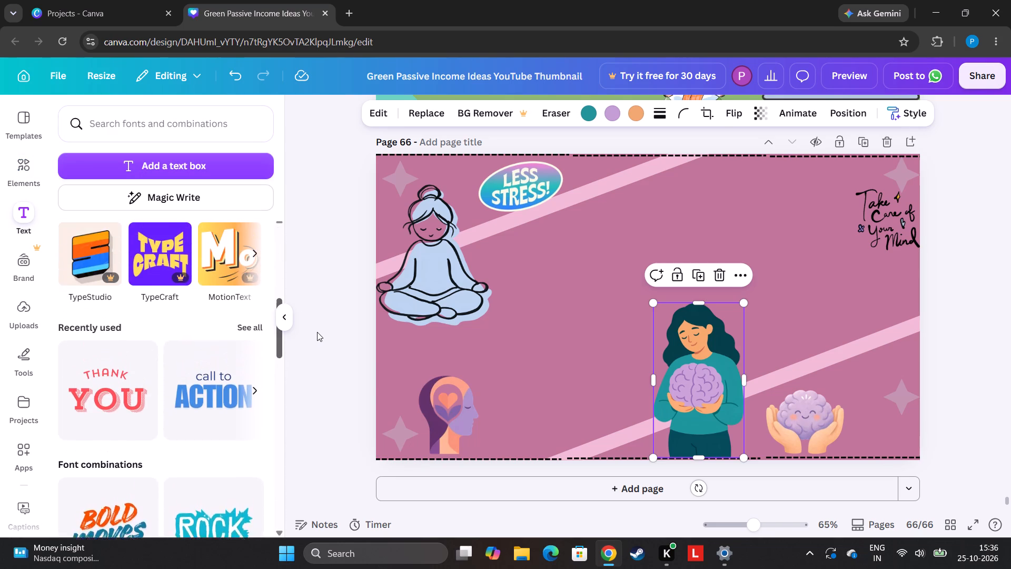
{"action": "left_click_drag", "start_coordinate": [317, 332], "coordinate": [333, 311]}
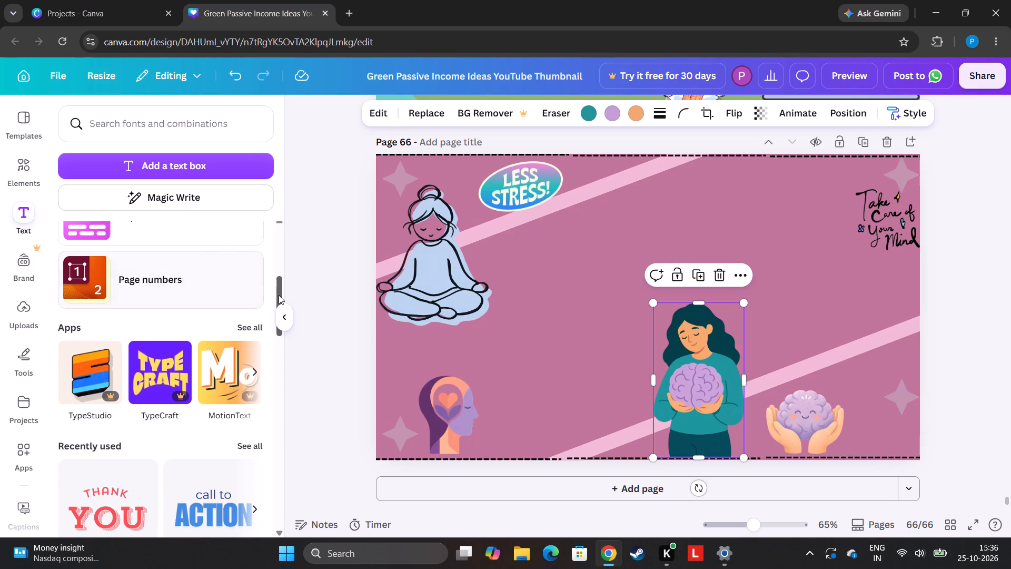
{"action": "left_click_drag", "start_coordinate": [280, 293], "coordinate": [311, 237]}
{"action": "left_click", "coordinate": [164, 323]}
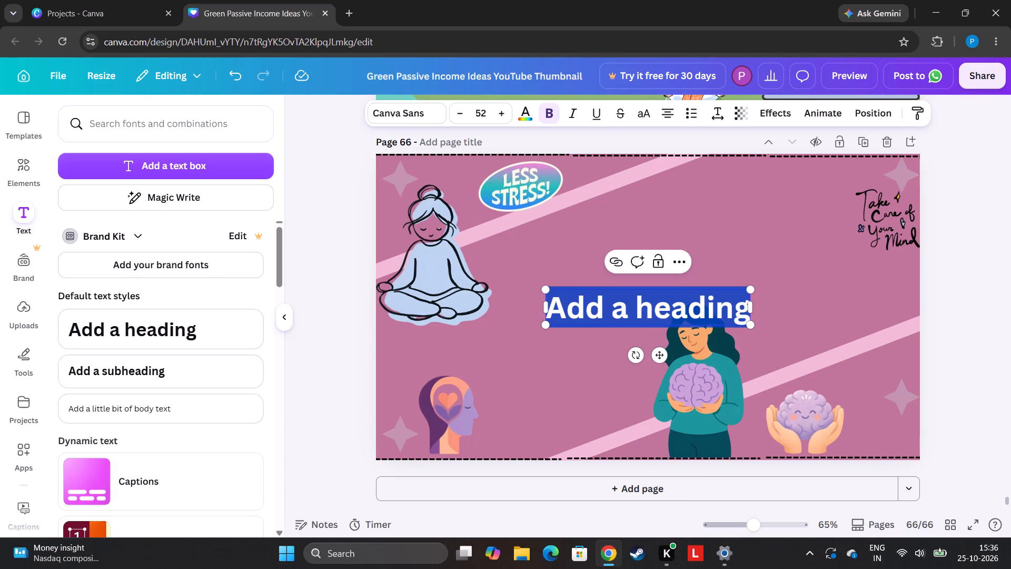
{"action": "key", "text": "BackSpace"}
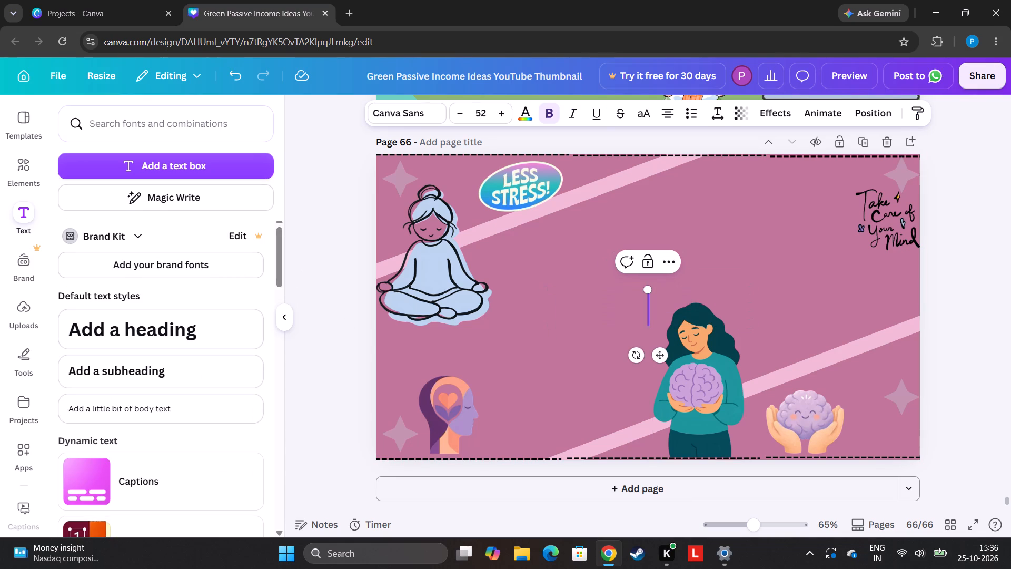
{"action": "key", "text": "h"}
{"action": "key", "text": "a"}
{"action": "scroll", "coordinate": [709, 319], "scroll_direction": "right", "scroll_amount": 1}
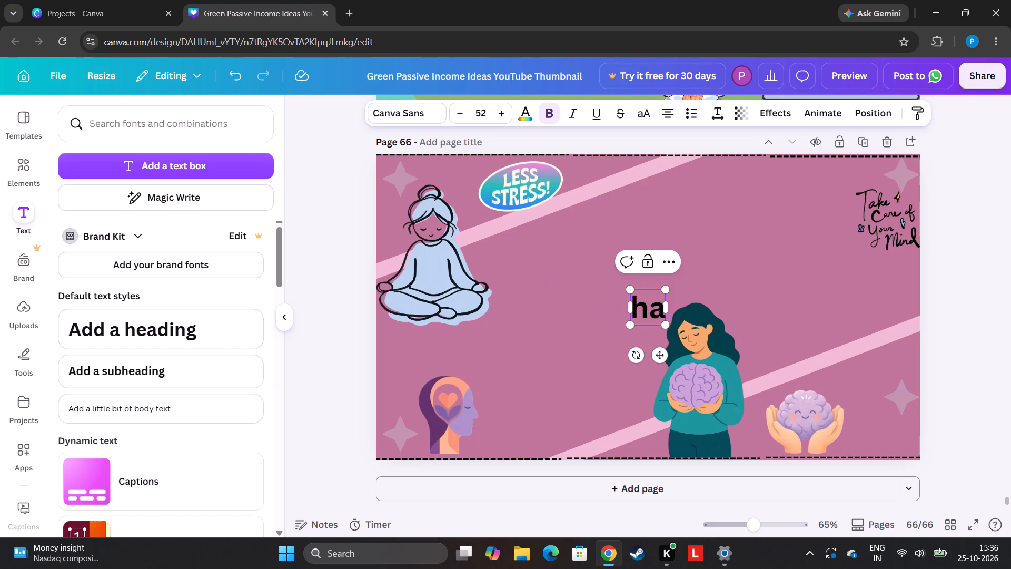
{"action": "type", "text": "ppp"}
{"action": "key", "text": "BackSpace"}
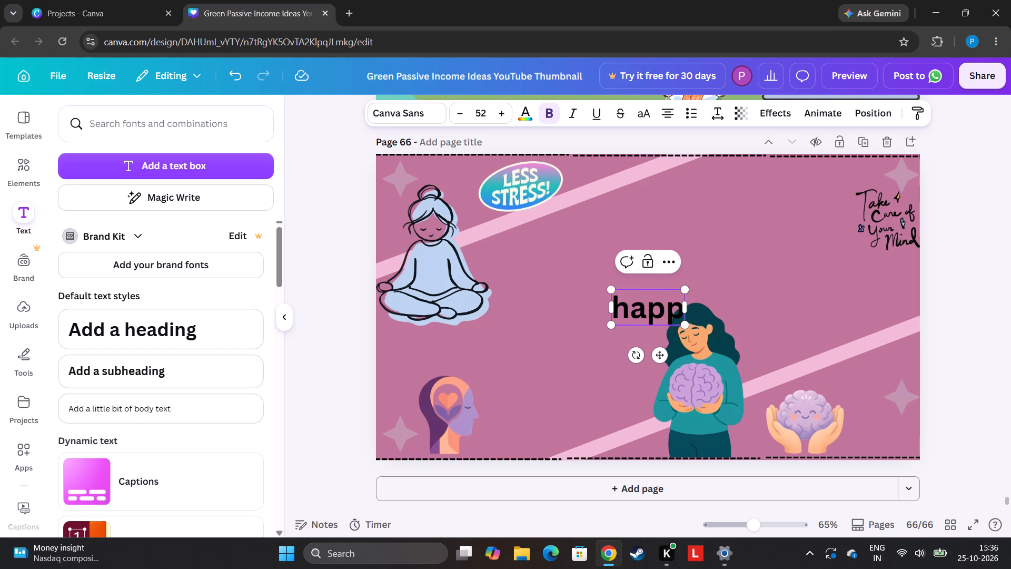
{"action": "type", "text": "y hea"}
{"action": "key", "text": "l"}
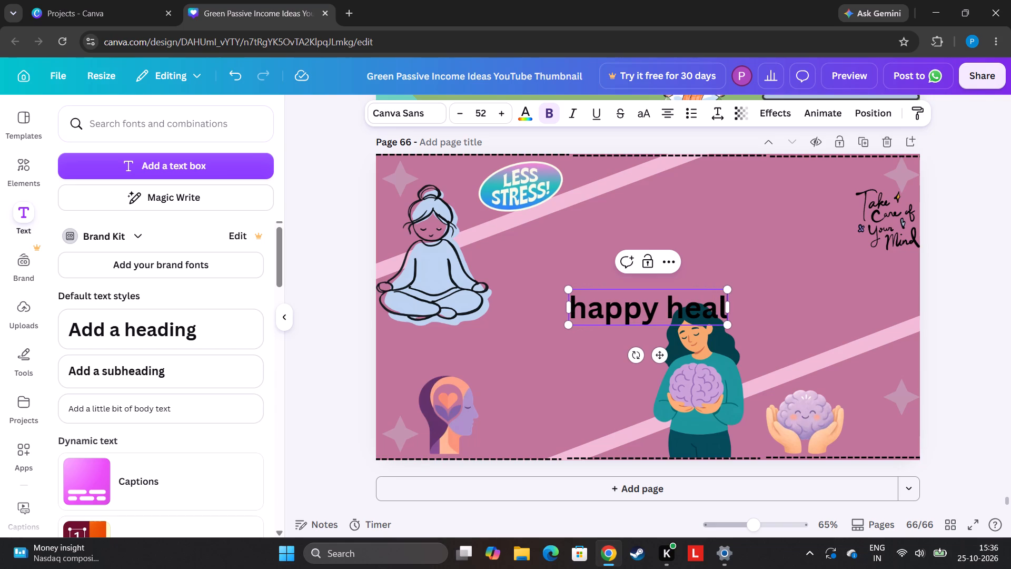
{"action": "type", "text": "th"}
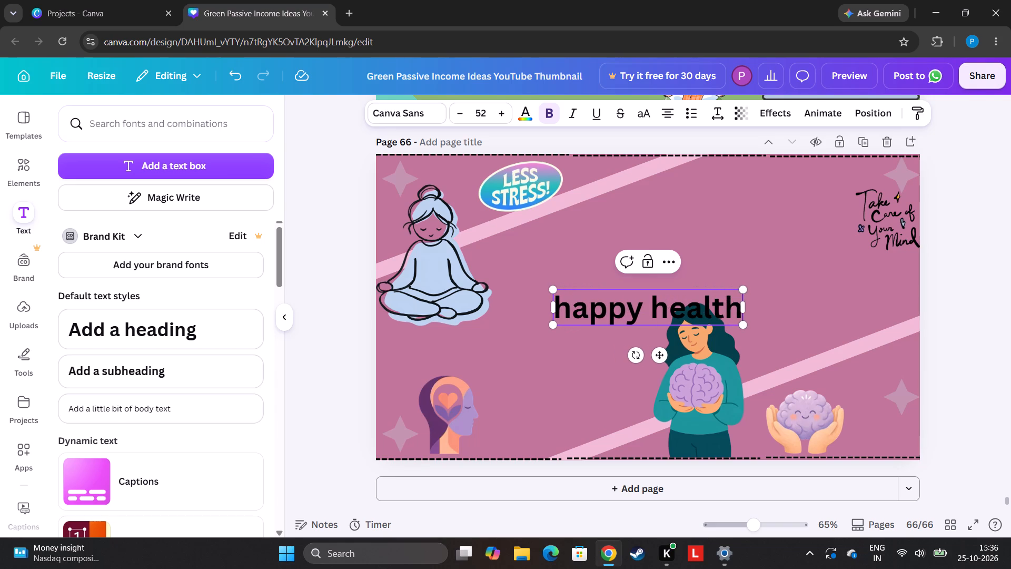
{"action": "key", "text": "space"}
{"action": "type", "text": "day"}
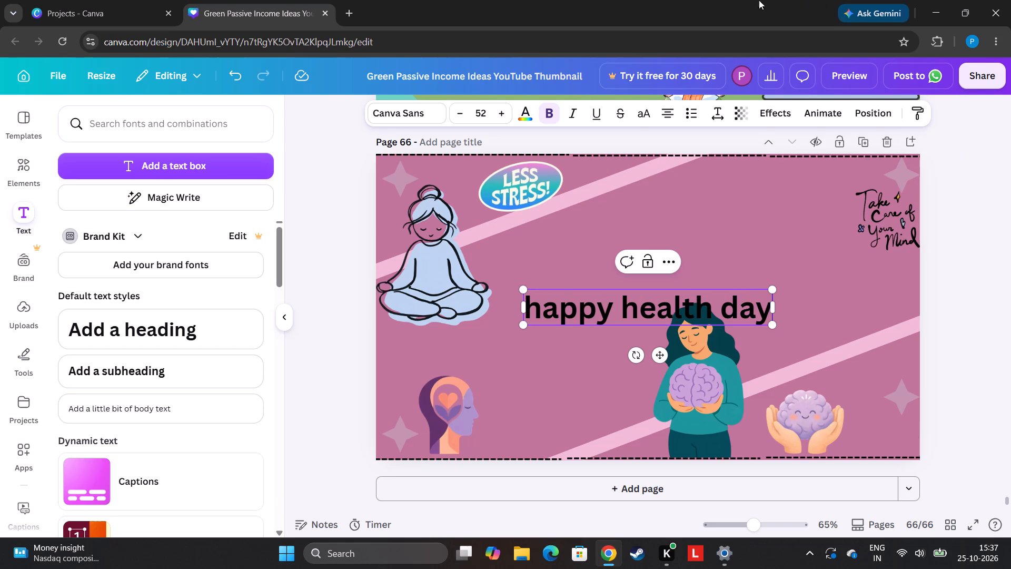
Apply italics and uppercase to the "happy health day" heading.
{"action": "left_click", "coordinate": [527, 115]}
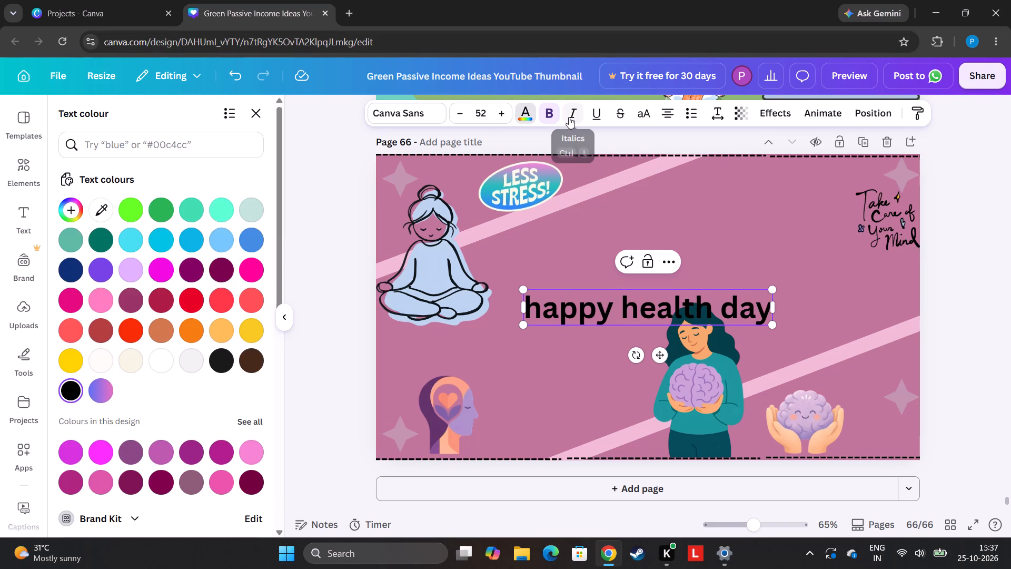
{"action": "left_click", "coordinate": [570, 117]}
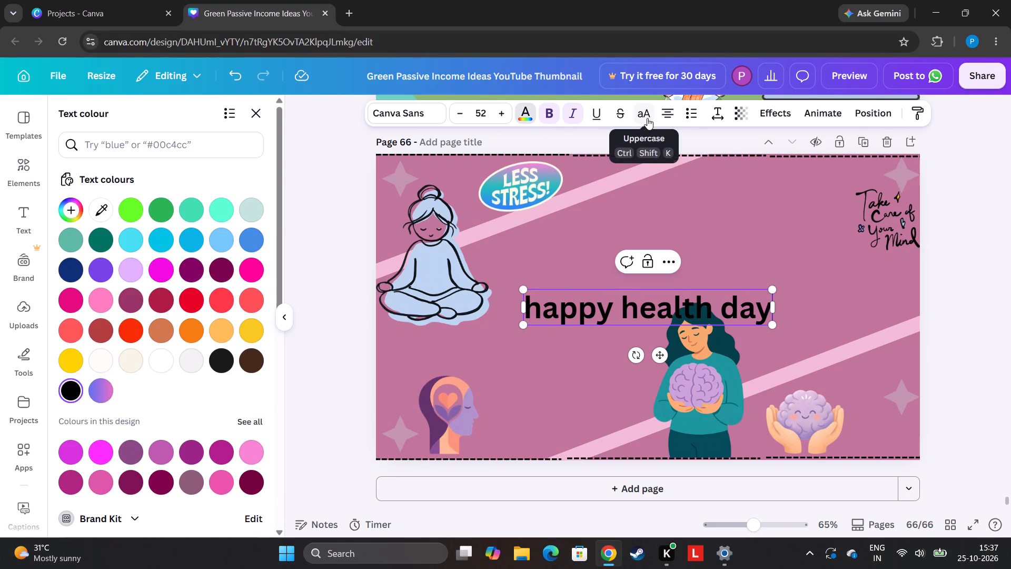
{"action": "left_click", "coordinate": [647, 118]}
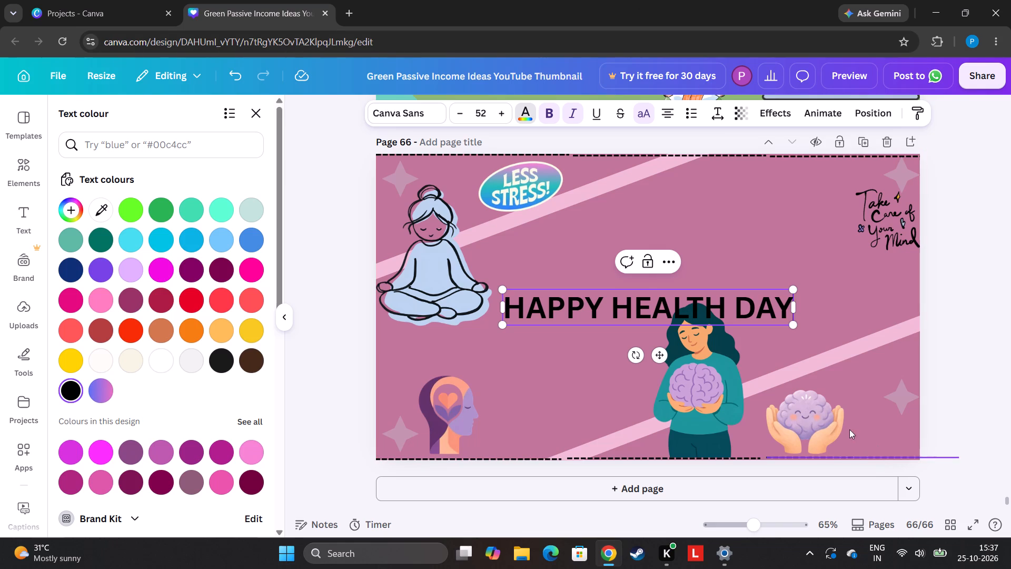
Narrow the heading's text box so its three words wrap onto separate lines.
{"action": "left_click_drag", "start_coordinate": [802, 312], "coordinate": [692, 279]}
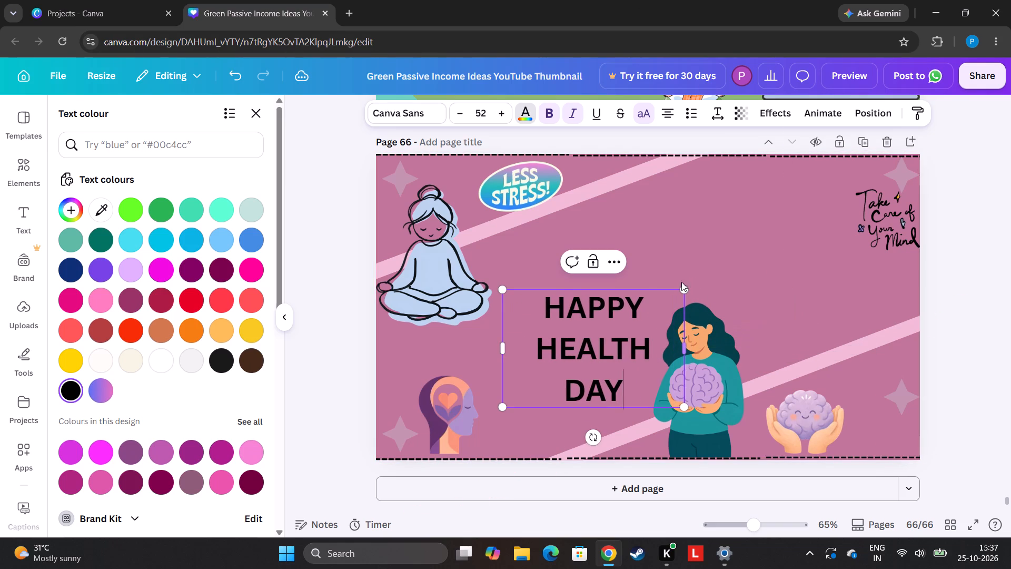
{"action": "left_click_drag", "start_coordinate": [575, 352], "coordinate": [596, 329]}
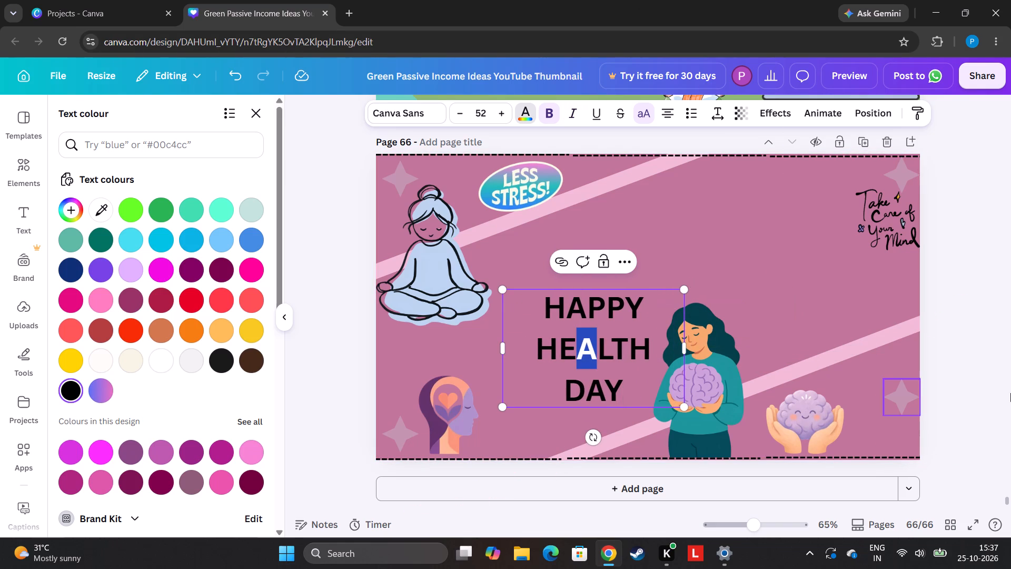
{"action": "left_click", "coordinate": [992, 377]}
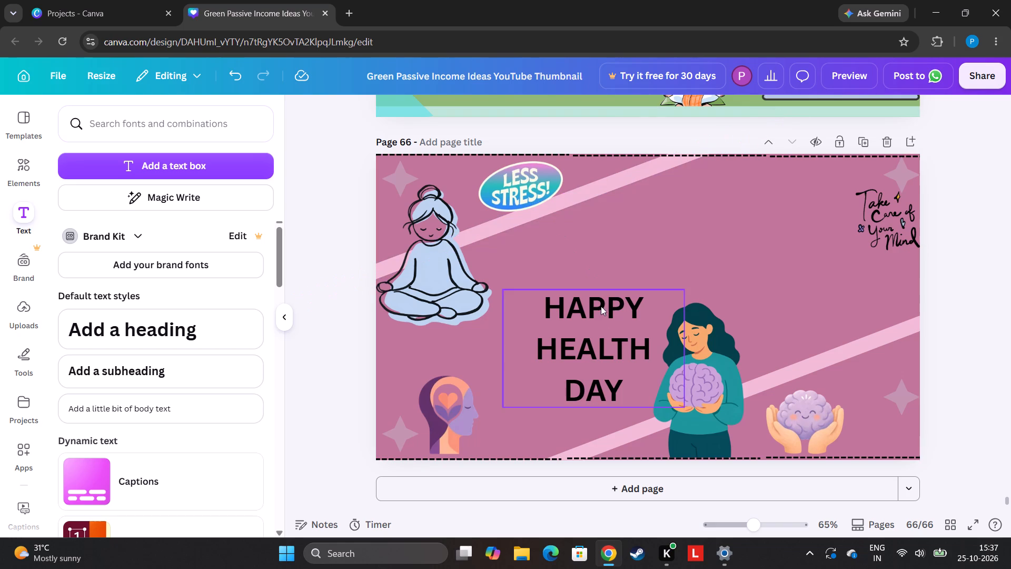
Enlarge the three-line heading to font size 72.6 and place it between the meditating woman and the woman holding the brain.
{"action": "left_click_drag", "start_coordinate": [603, 327], "coordinate": [780, 208]}
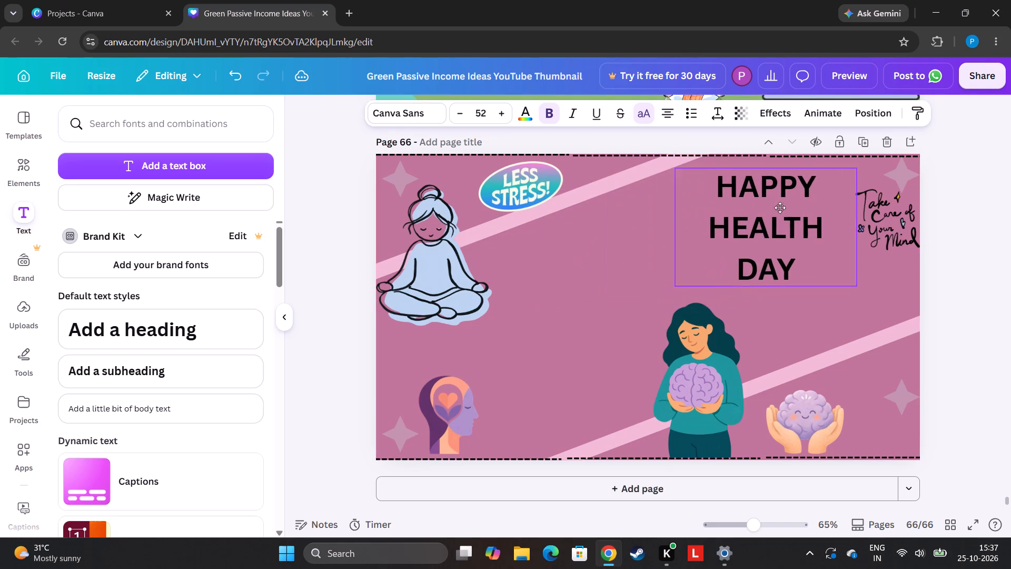
{"action": "left_click_drag", "start_coordinate": [780, 208], "coordinate": [801, 235]}
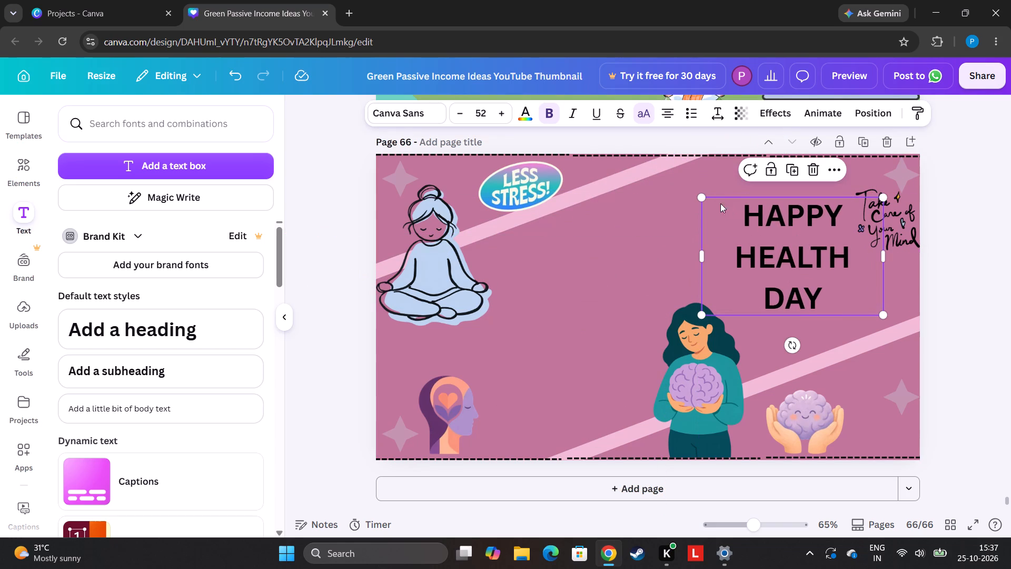
{"action": "left_click_drag", "start_coordinate": [698, 196], "coordinate": [610, 190]}
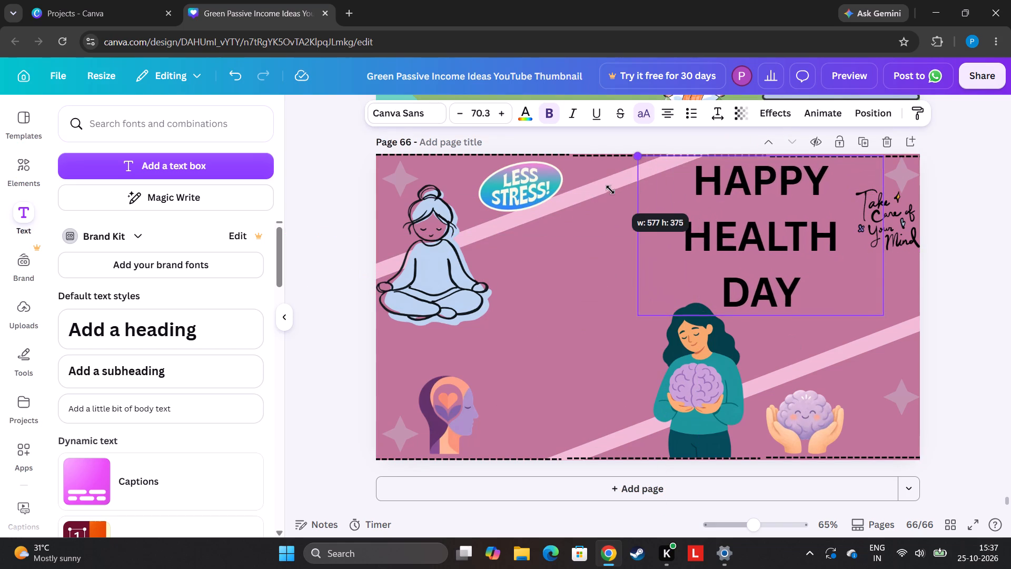
{"action": "left_click_drag", "start_coordinate": [610, 190], "coordinate": [595, 197]}
{"action": "left_click_drag", "start_coordinate": [777, 233], "coordinate": [789, 251]}
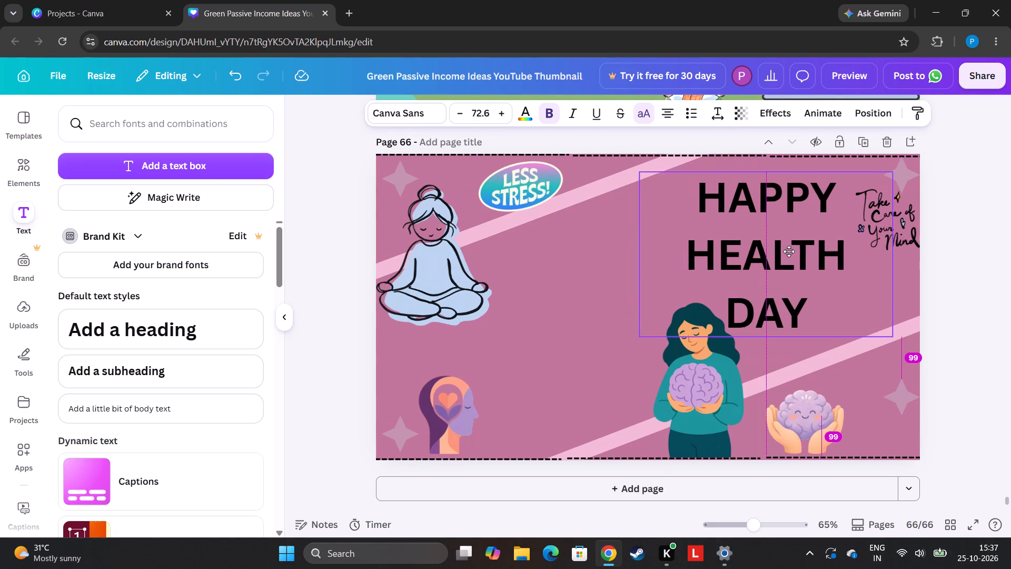
{"action": "left_click_drag", "start_coordinate": [789, 251], "coordinate": [597, 316]}
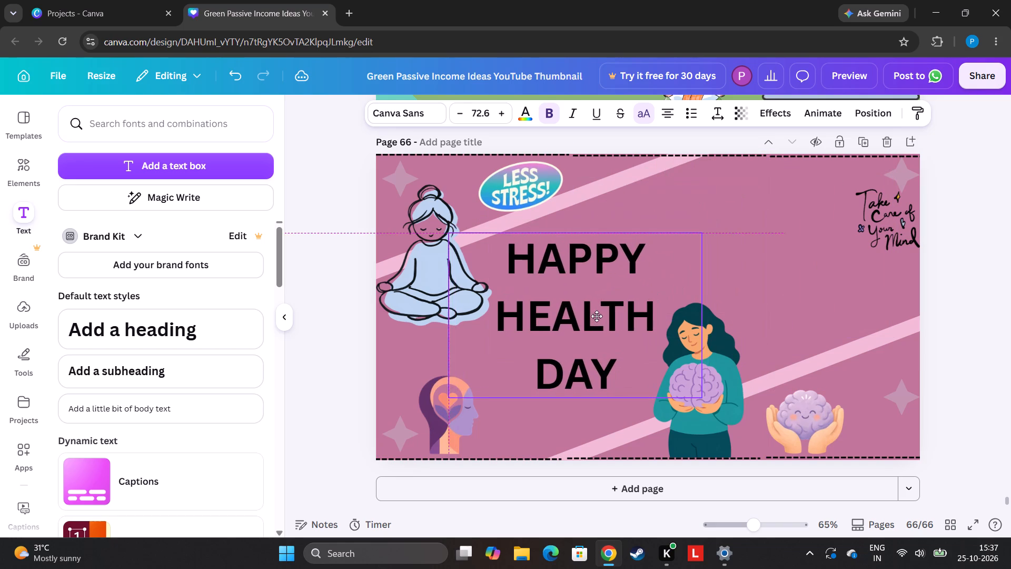
{"action": "left_click_drag", "start_coordinate": [597, 316], "coordinate": [604, 312]}
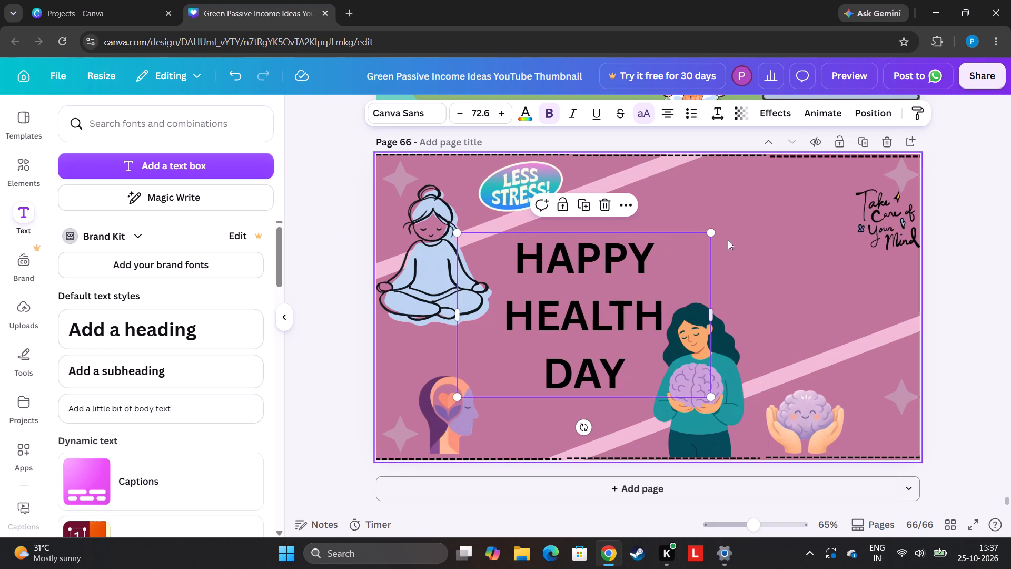
Left-align the heading and move it just clear of the meditating woman, below the "LESS STRESS!" graphic.
{"action": "left_click", "coordinate": [673, 113]}
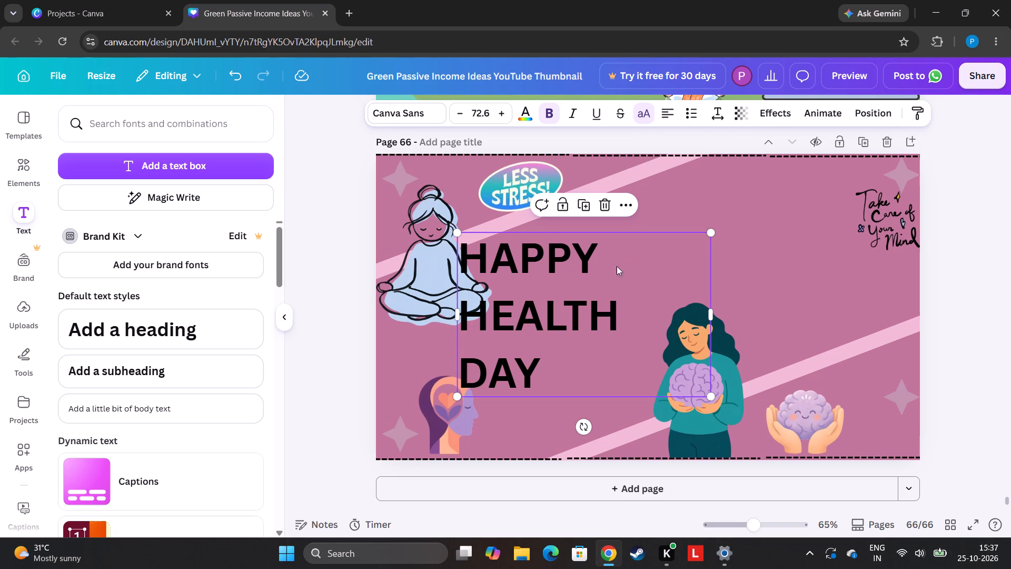
{"action": "left_click_drag", "start_coordinate": [607, 293], "coordinate": [659, 289]}
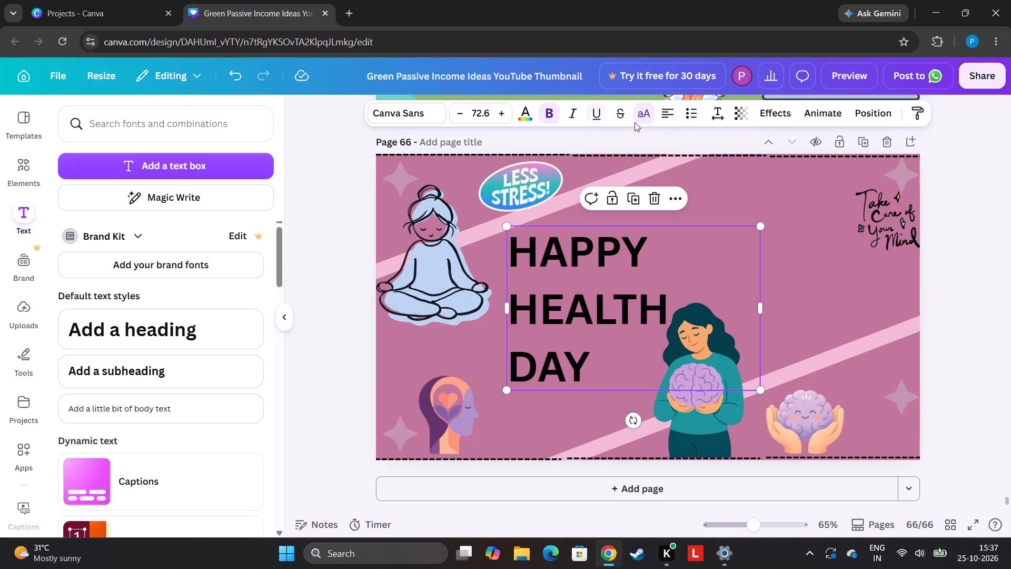
Tighten the line spacing of the "HAPPY HEALTH DAY" heading to 0.92.
{"action": "left_click", "coordinate": [717, 114]}
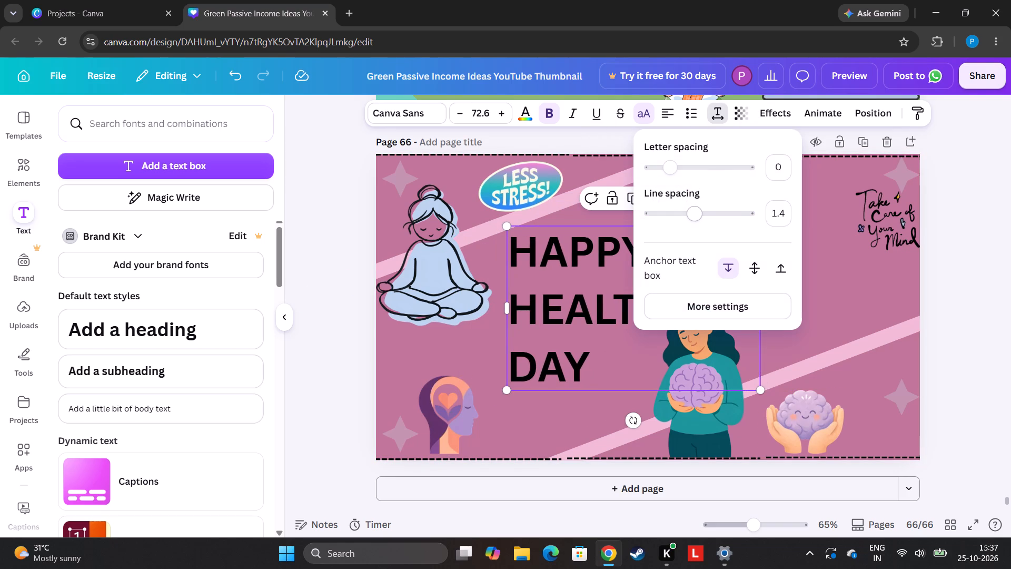
{"action": "left_click", "coordinate": [690, 213]}
{"action": "left_click", "coordinate": [688, 214]}
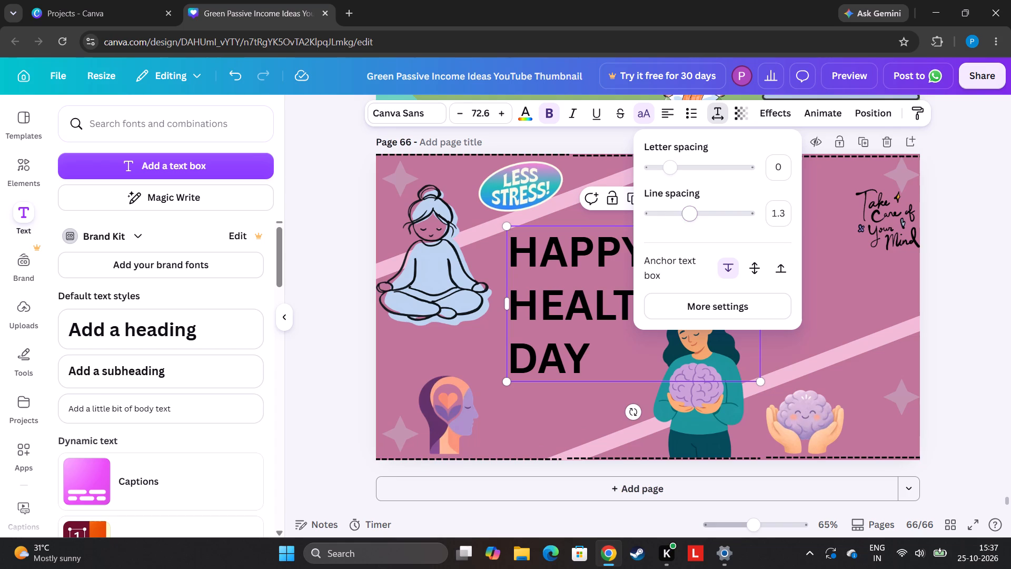
{"action": "left_click", "coordinate": [684, 215]}
{"action": "left_click", "coordinate": [680, 214]}
{"action": "left_click", "coordinate": [676, 214]}
{"action": "left_click", "coordinate": [671, 214]}
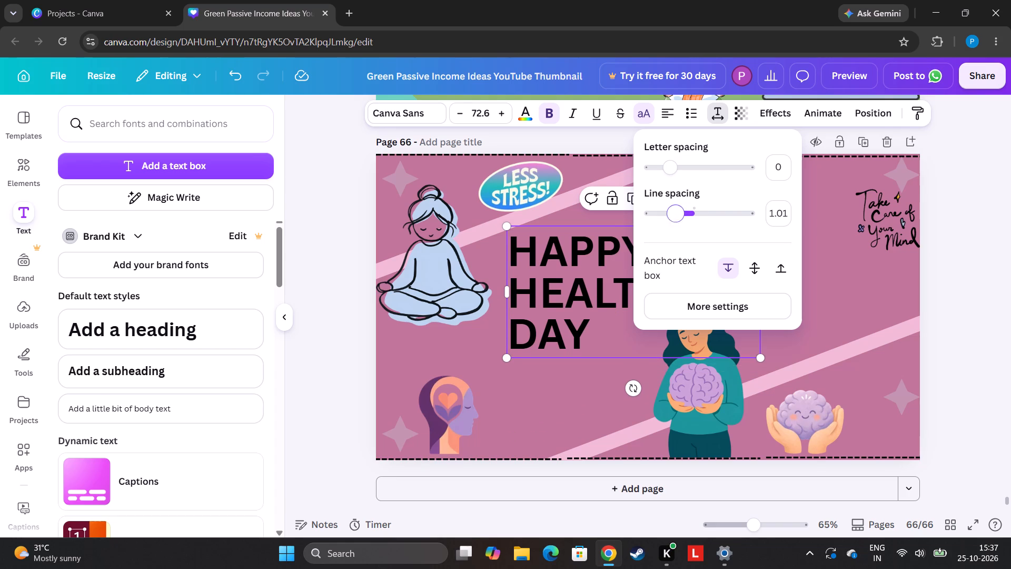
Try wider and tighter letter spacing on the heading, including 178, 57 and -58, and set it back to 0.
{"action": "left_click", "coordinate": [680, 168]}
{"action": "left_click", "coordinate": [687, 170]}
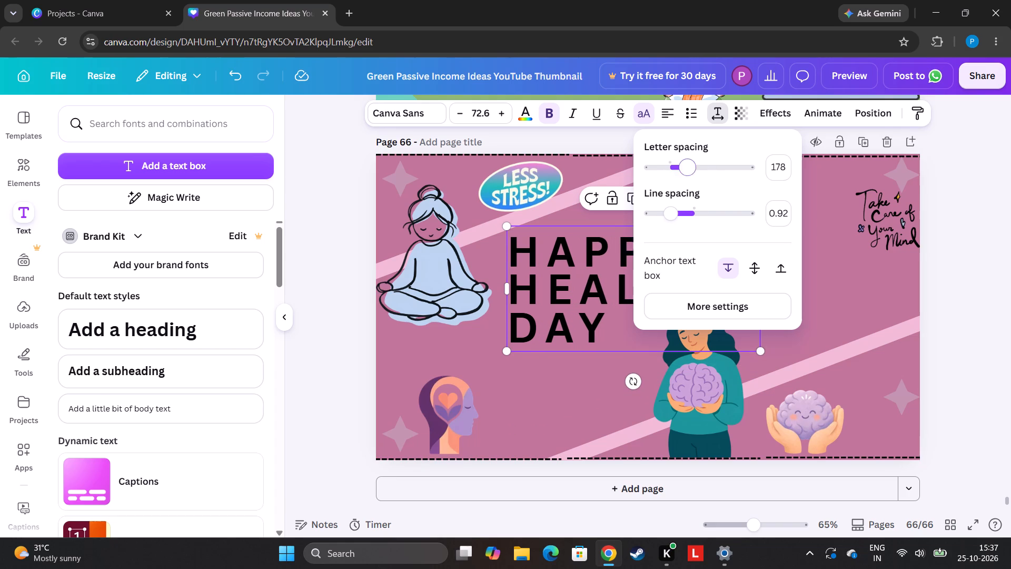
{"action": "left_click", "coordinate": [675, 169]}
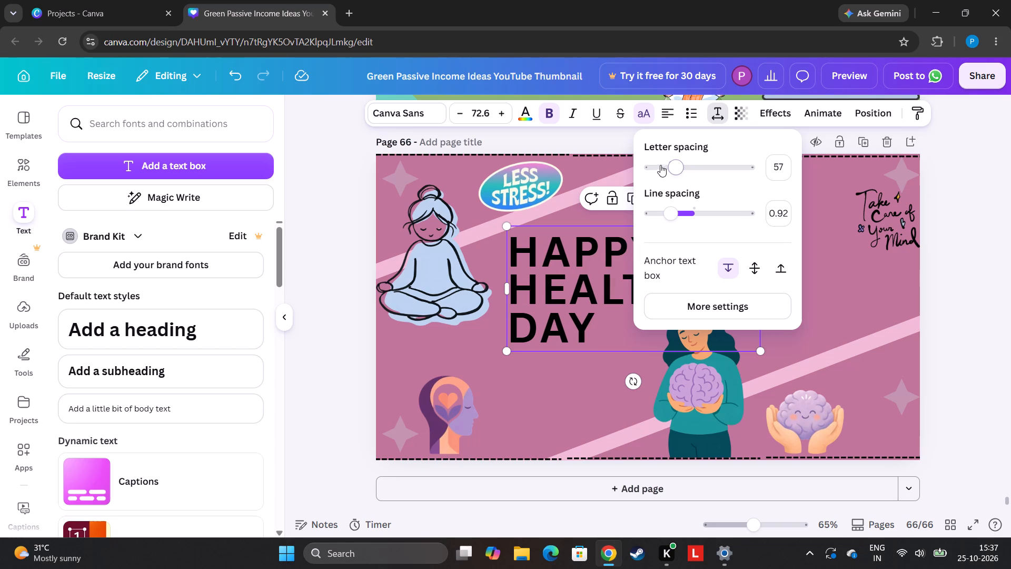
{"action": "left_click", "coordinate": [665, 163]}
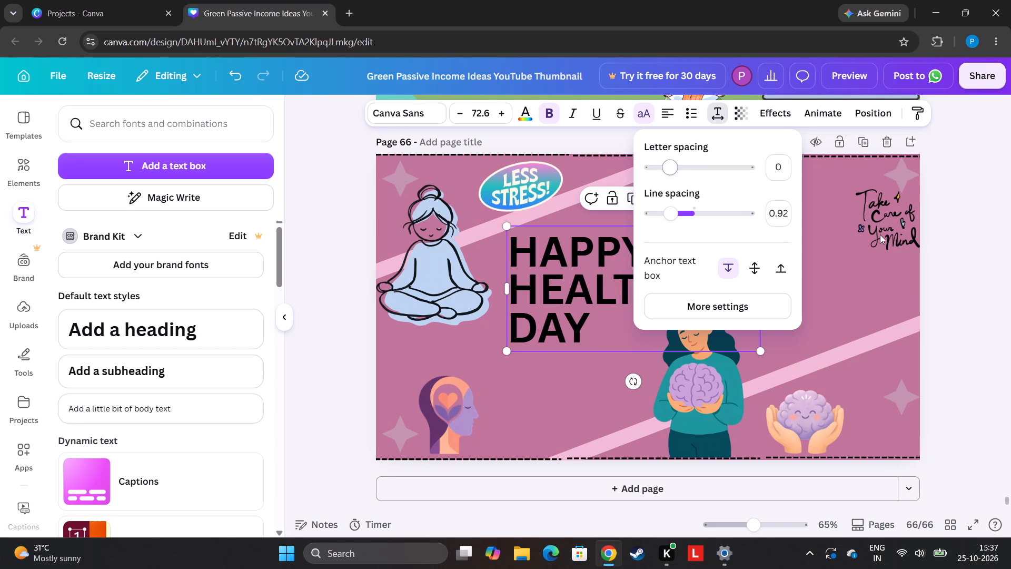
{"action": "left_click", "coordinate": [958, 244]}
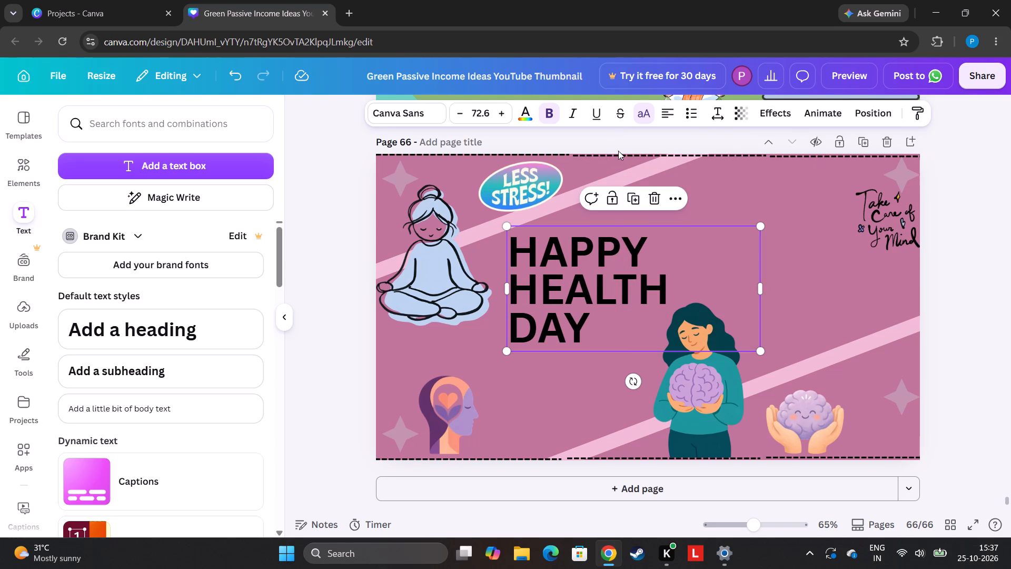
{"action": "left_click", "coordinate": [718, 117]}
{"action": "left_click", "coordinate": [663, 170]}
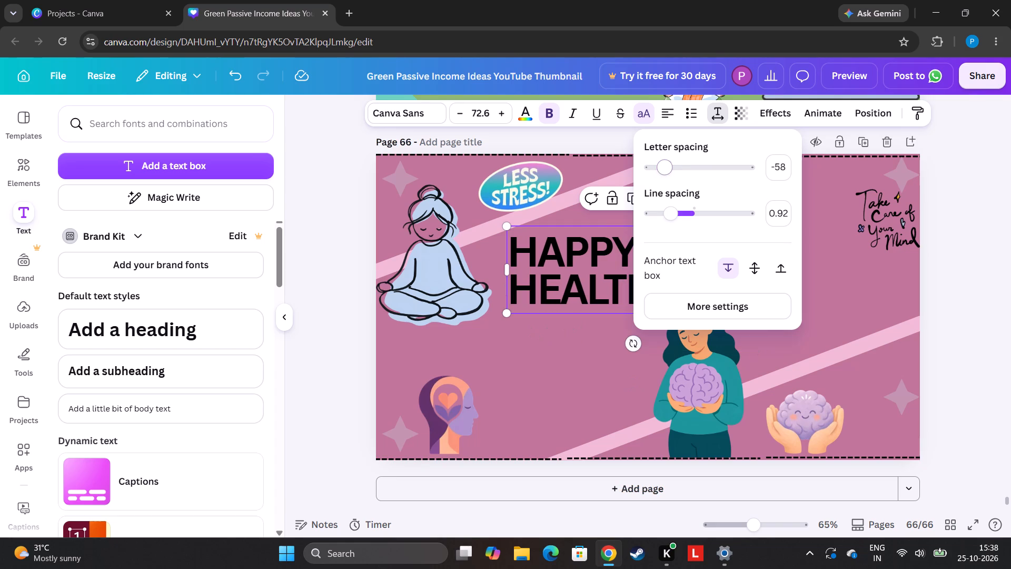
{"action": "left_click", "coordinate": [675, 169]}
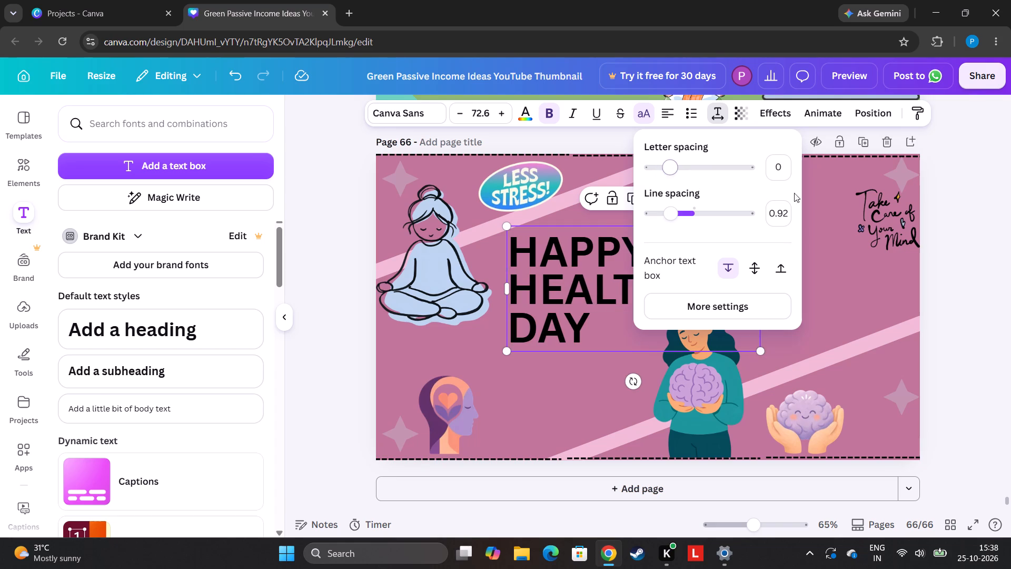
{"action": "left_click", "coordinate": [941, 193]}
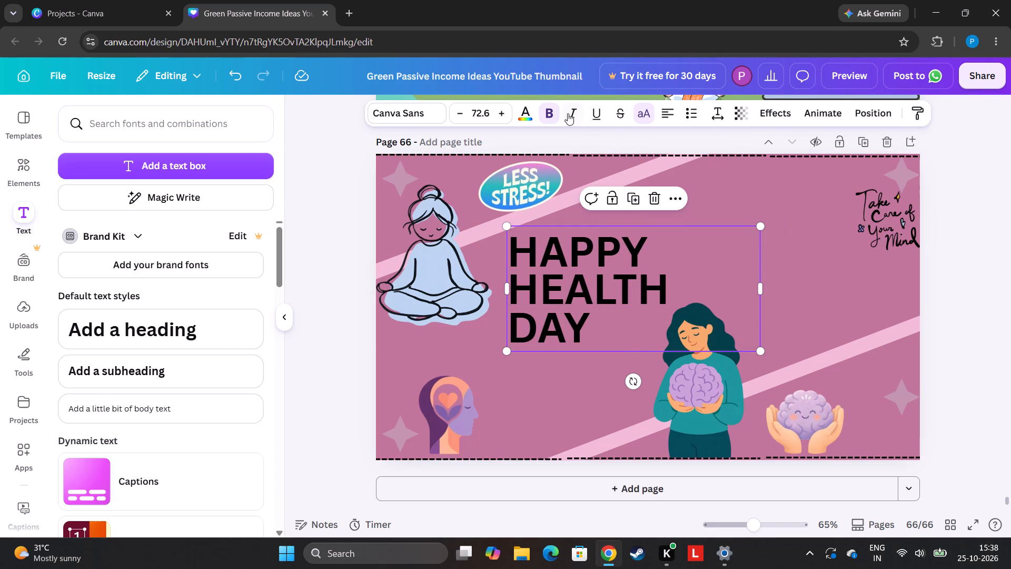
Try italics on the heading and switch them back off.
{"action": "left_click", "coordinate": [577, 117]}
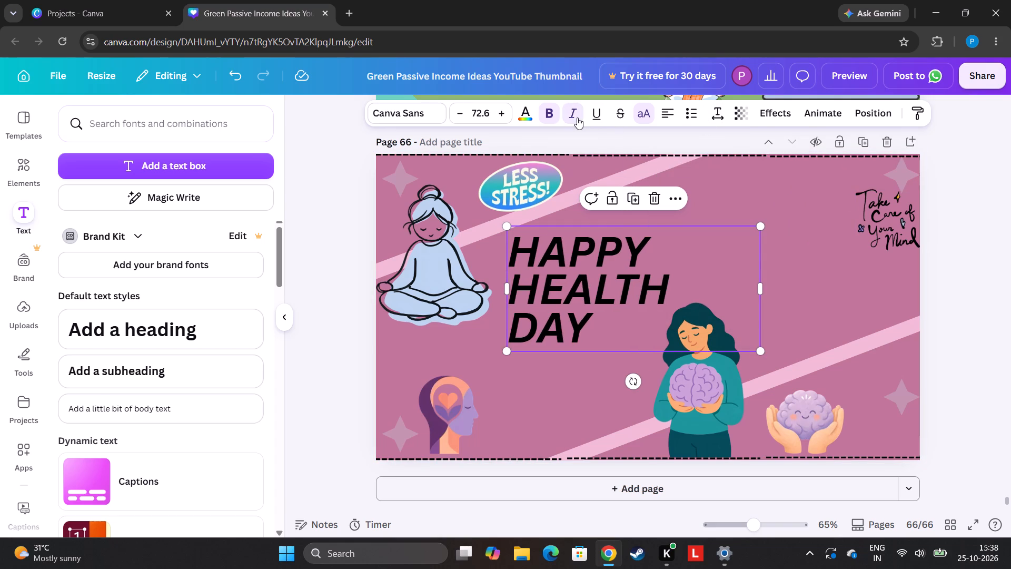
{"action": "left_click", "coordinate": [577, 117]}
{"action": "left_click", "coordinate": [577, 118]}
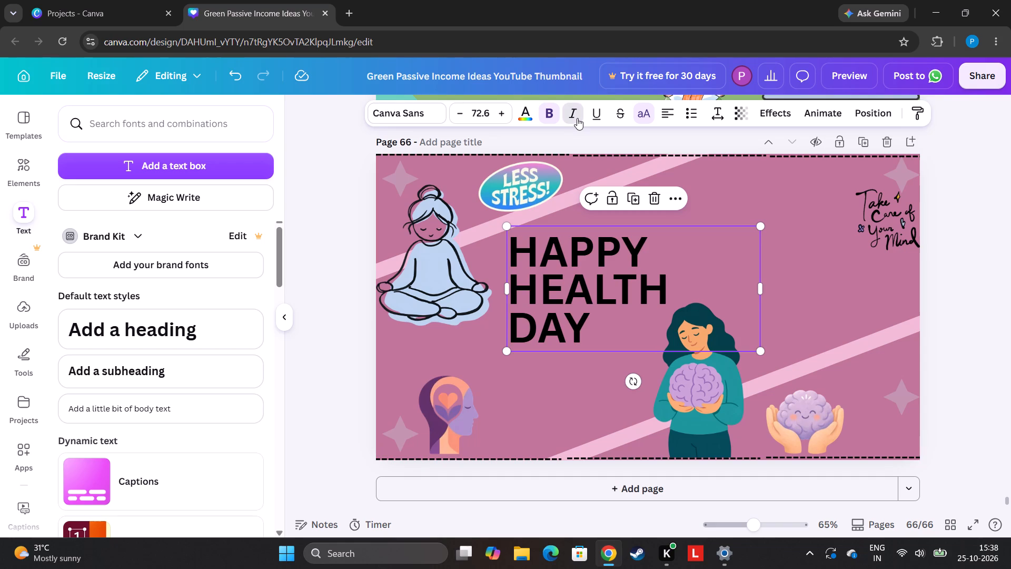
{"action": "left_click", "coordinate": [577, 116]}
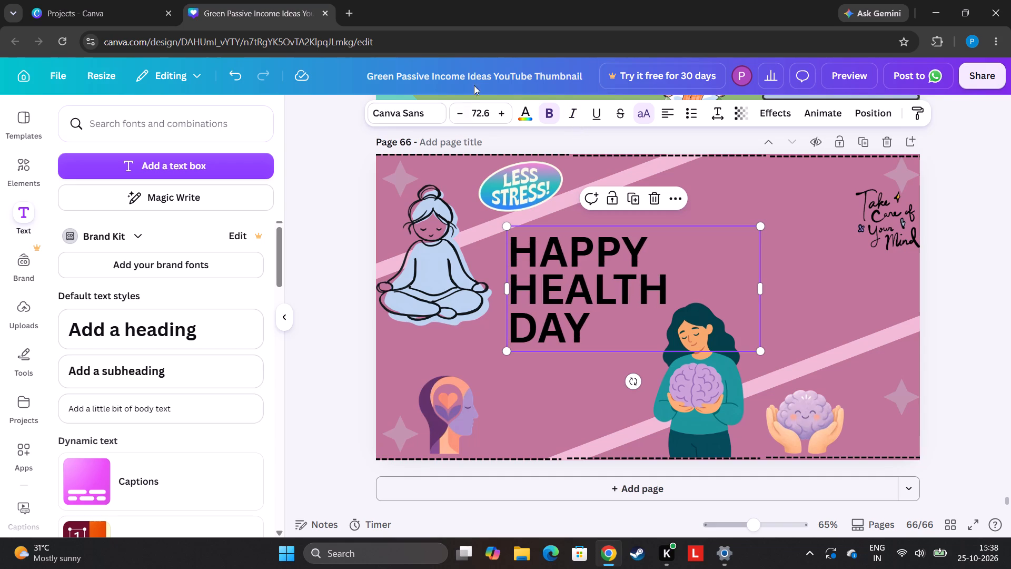
Recolour the heading light grey (#f2f2f2) after trying turquoise, yellow and near-black.
{"action": "left_click", "coordinate": [530, 116]}
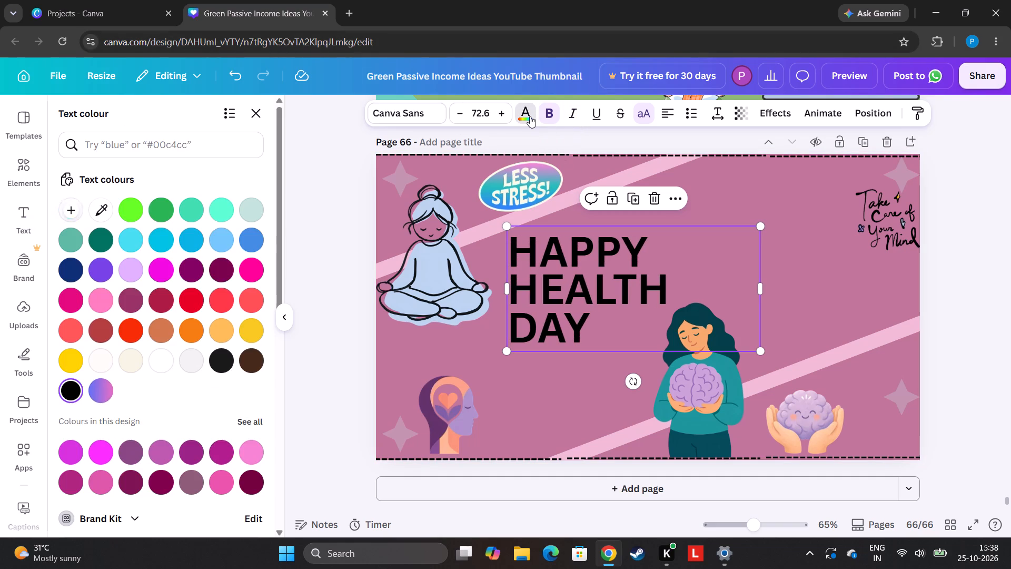
{"action": "left_click", "coordinate": [225, 204]}
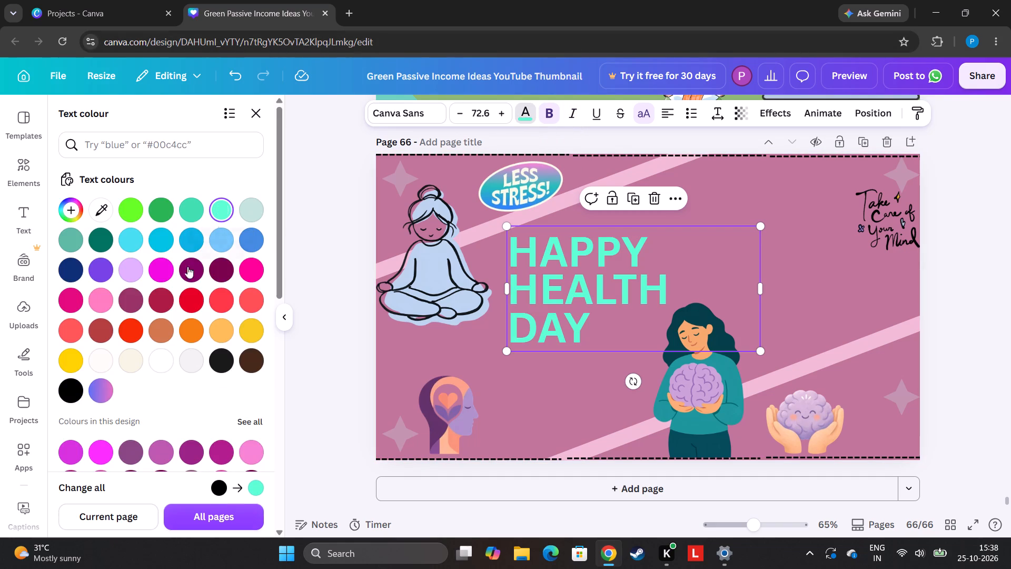
{"action": "left_click", "coordinate": [257, 329]}
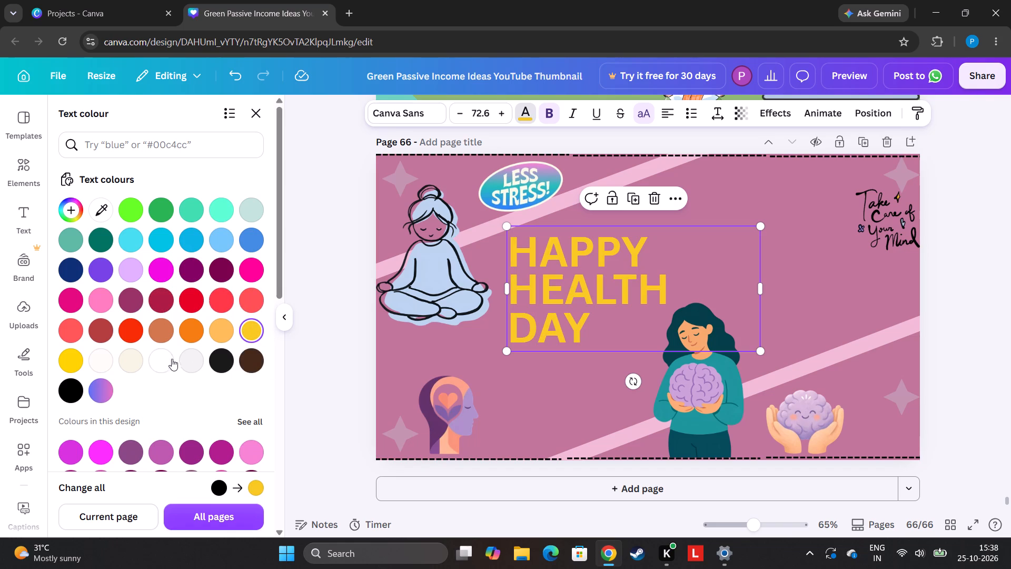
{"action": "left_click", "coordinate": [222, 362]}
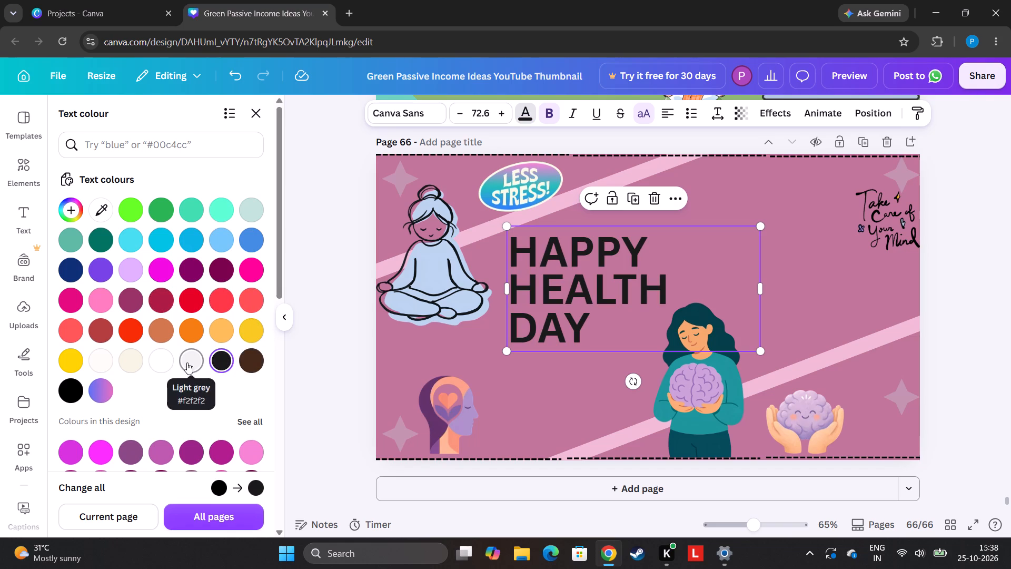
{"action": "left_click", "coordinate": [187, 362]}
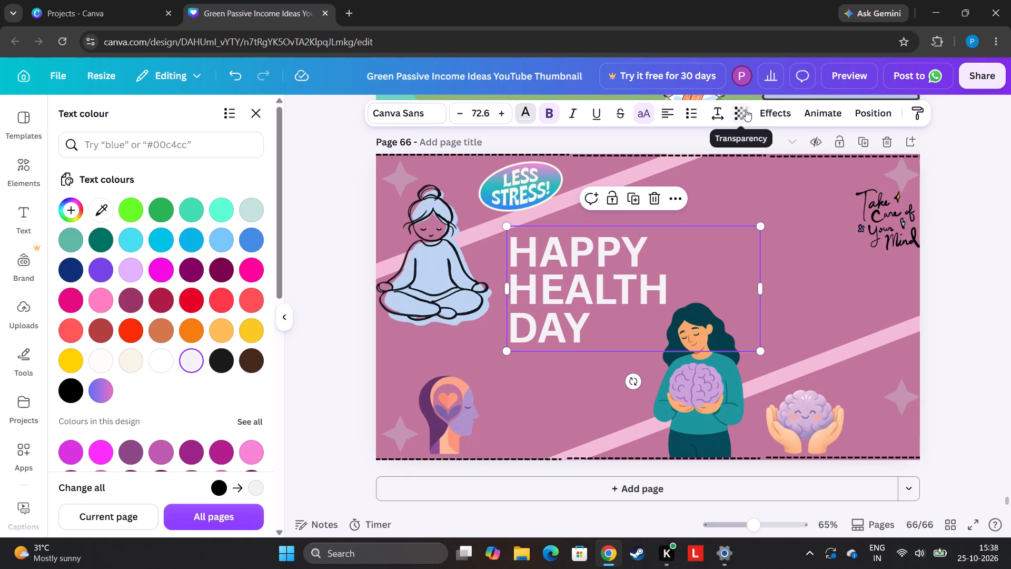
Apply the Glow text effect to the heading, comparing it with Echo and Splice.
{"action": "left_click", "coordinate": [767, 112]}
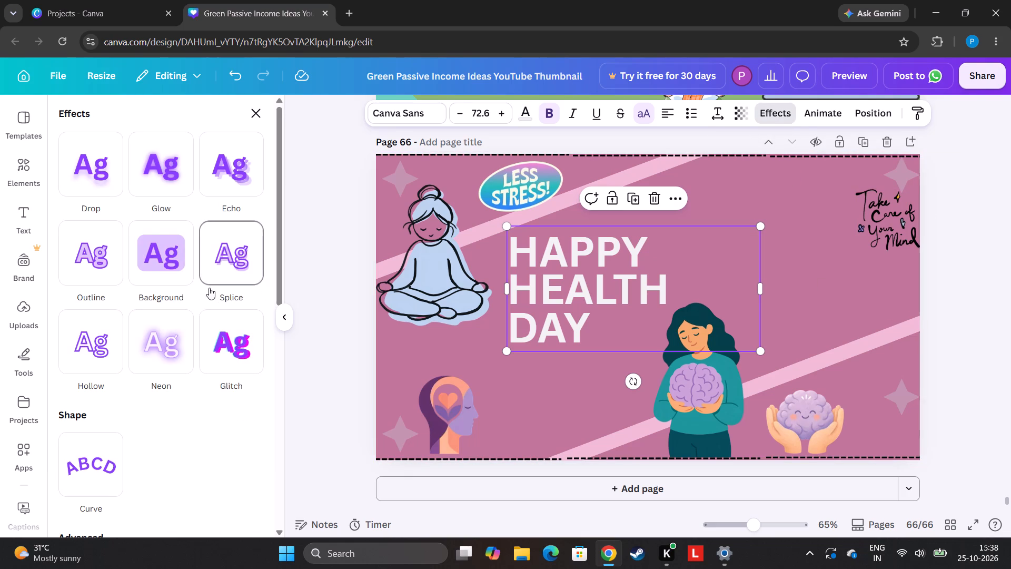
{"action": "left_click", "coordinate": [168, 203]}
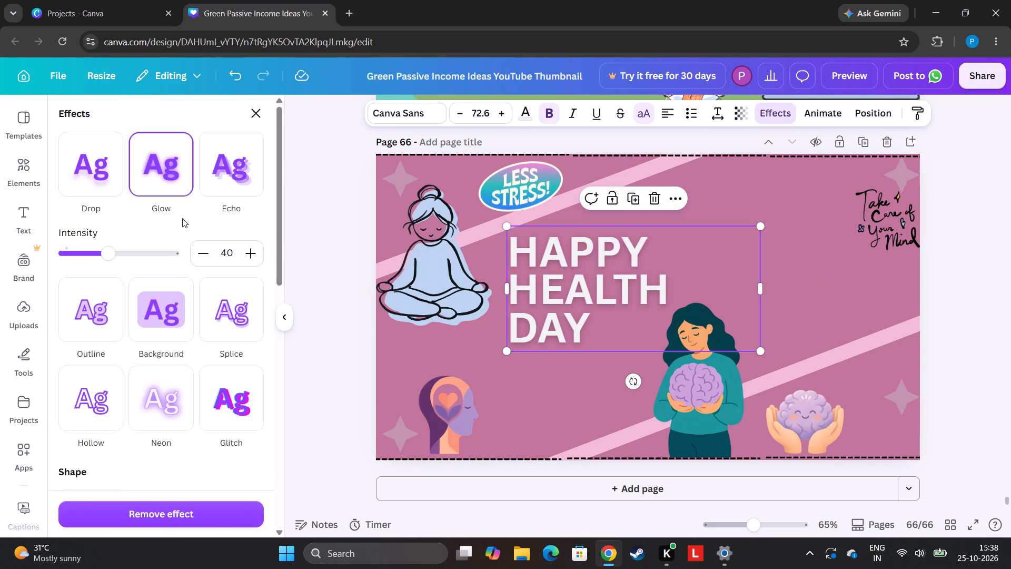
{"action": "left_click", "coordinate": [114, 185]}
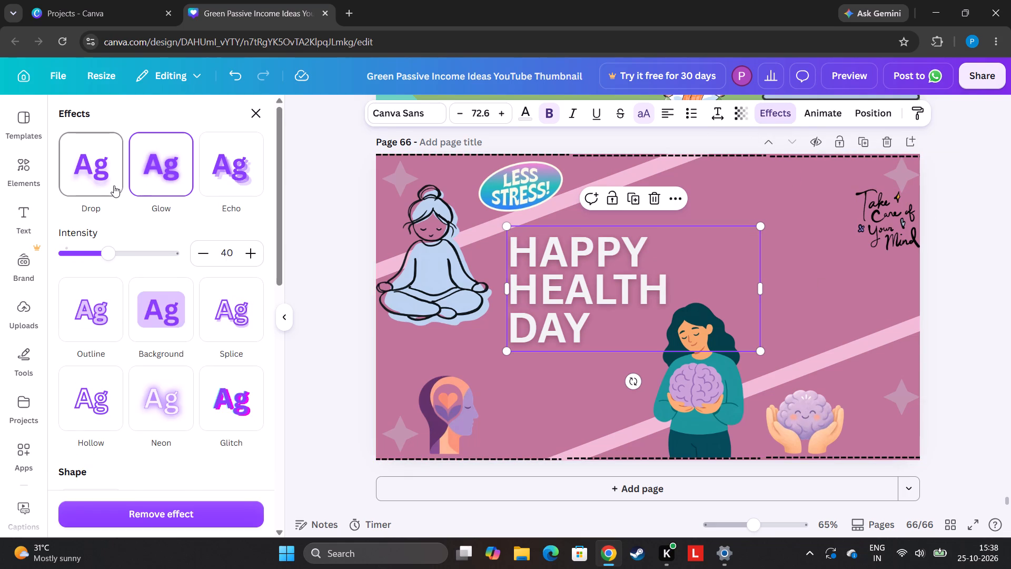
{"action": "left_click", "coordinate": [224, 169]}
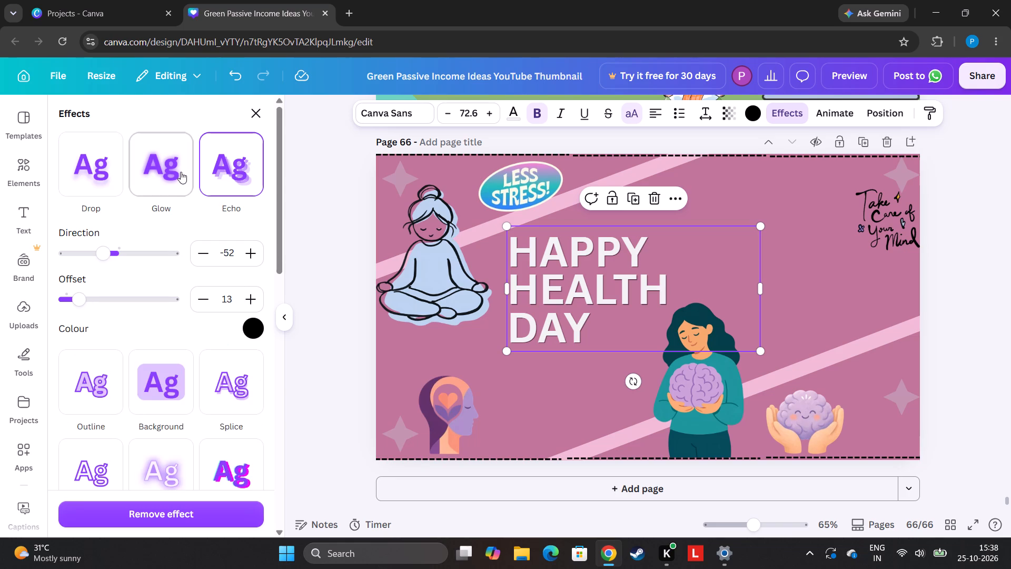
{"action": "left_click", "coordinate": [181, 170]}
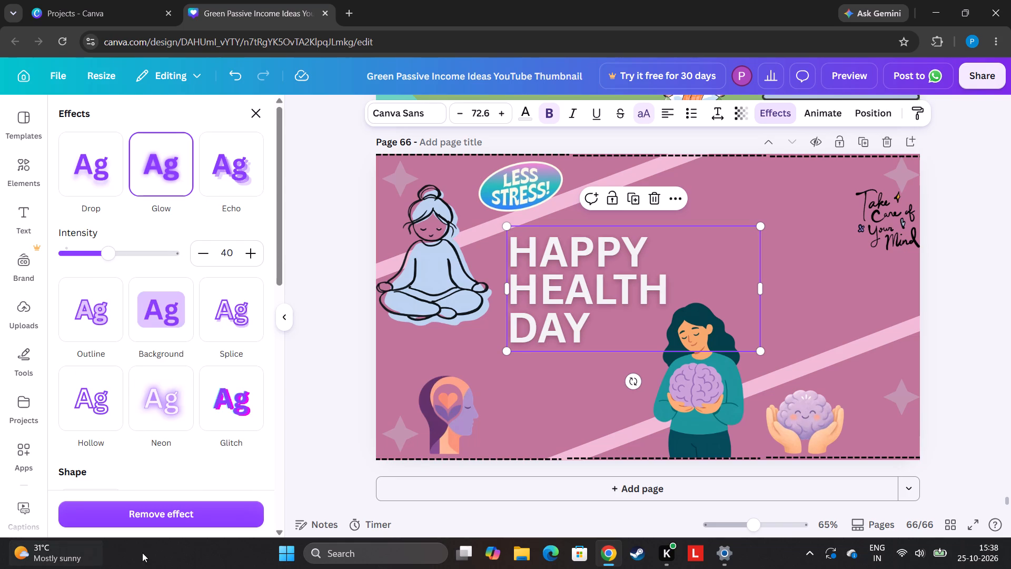
{"action": "left_click", "coordinate": [1002, 282]}
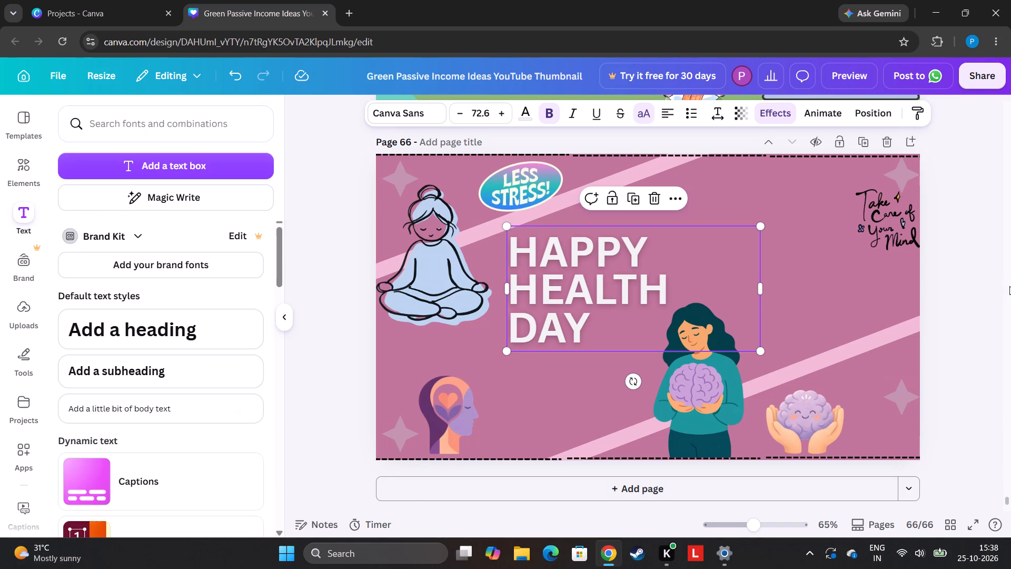
{"action": "left_click", "coordinate": [784, 119]}
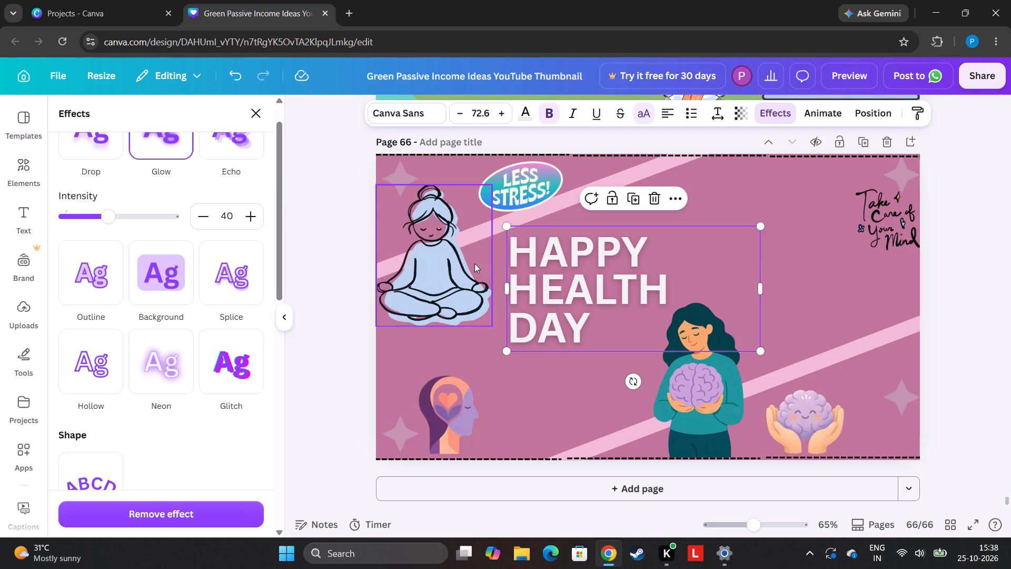
{"action": "left_click", "coordinate": [250, 277]}
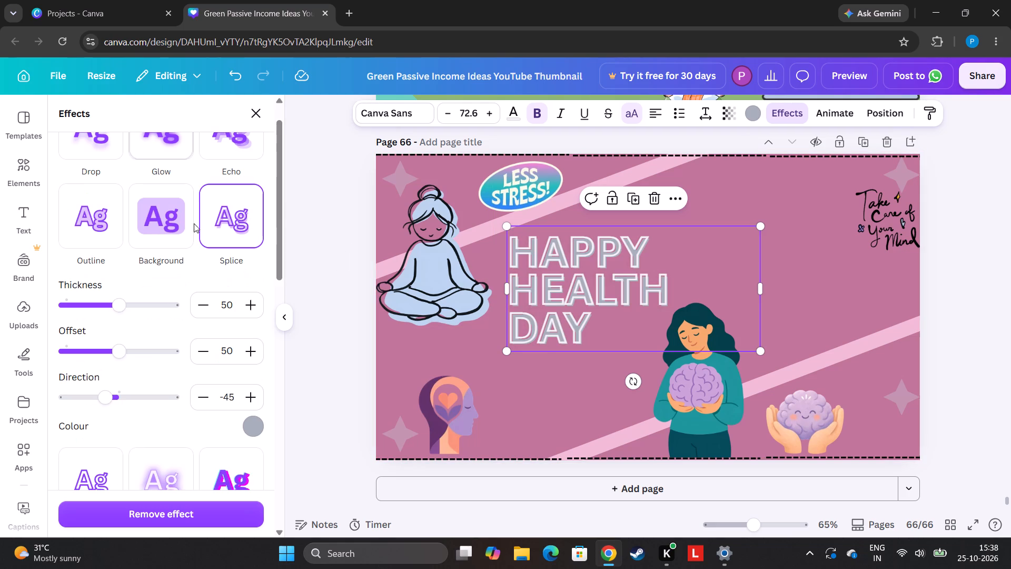
{"action": "left_click", "coordinate": [170, 153]}
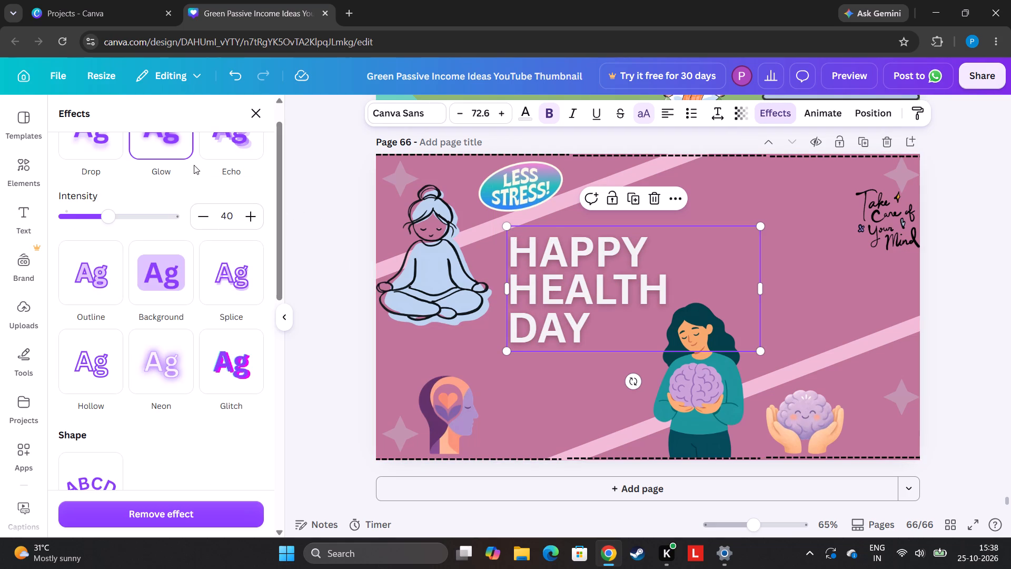
Try weaker and stronger intensities for the heading's Glow effect and settle on about 80.
{"action": "left_click_drag", "start_coordinate": [106, 216], "coordinate": [114, 216]}
{"action": "left_click_drag", "start_coordinate": [114, 216], "coordinate": [267, 233]}
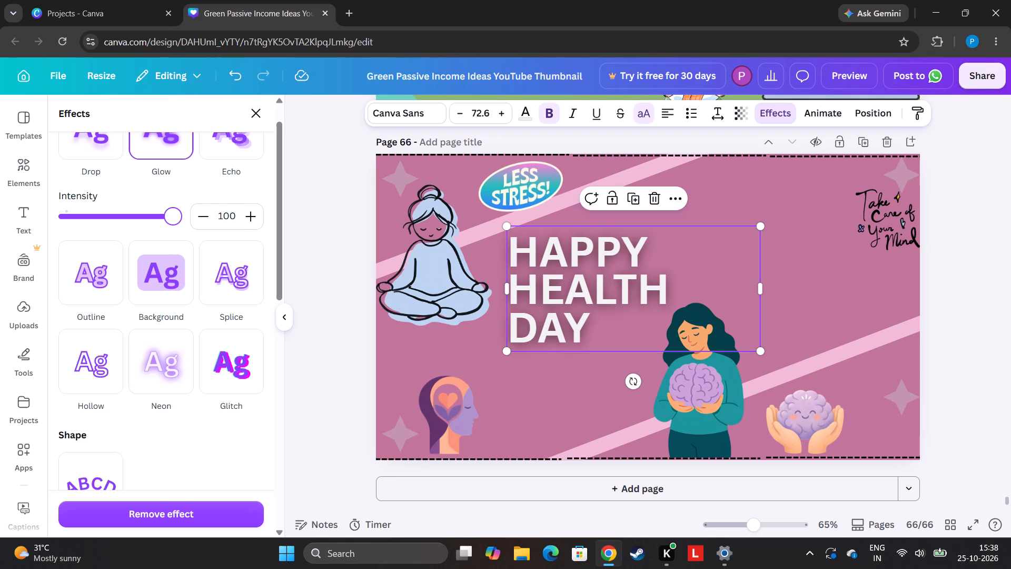
{"action": "left_click_drag", "start_coordinate": [267, 233], "coordinate": [93, 260]}
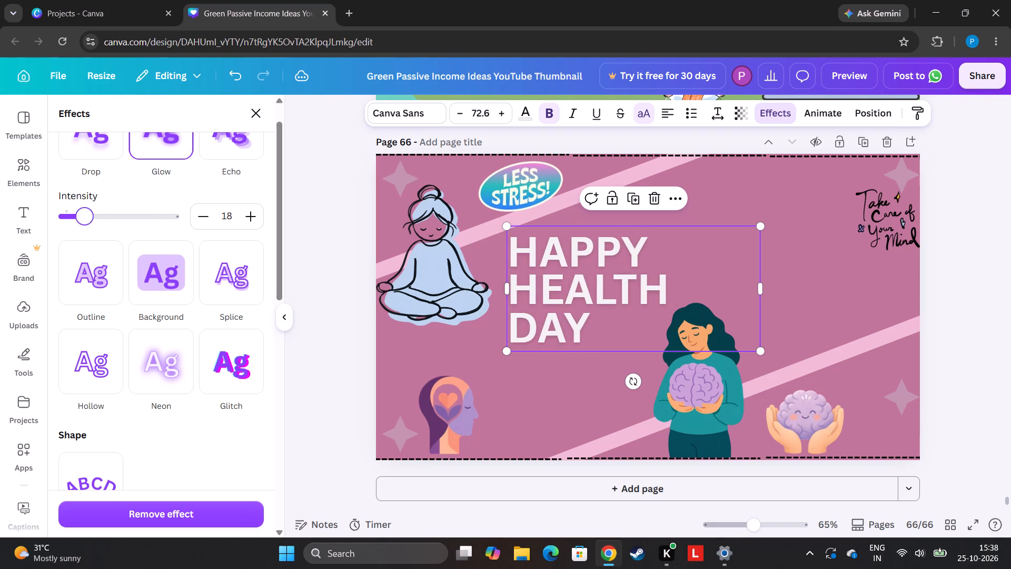
{"action": "left_click_drag", "start_coordinate": [93, 260], "coordinate": [77, 299]}
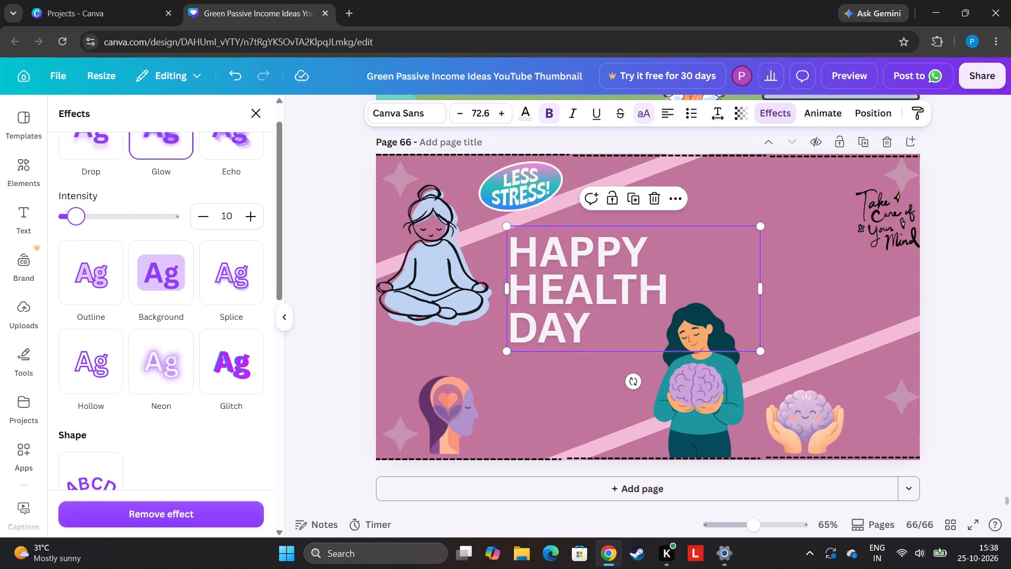
{"action": "left_click_drag", "start_coordinate": [77, 299], "coordinate": [140, 280]}
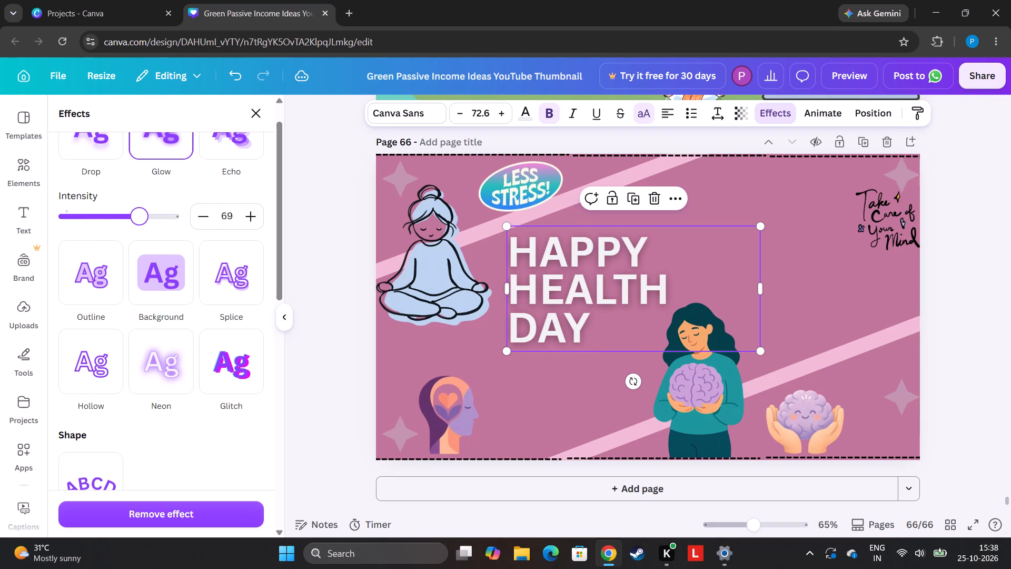
{"action": "left_click_drag", "start_coordinate": [140, 280], "coordinate": [163, 275]}
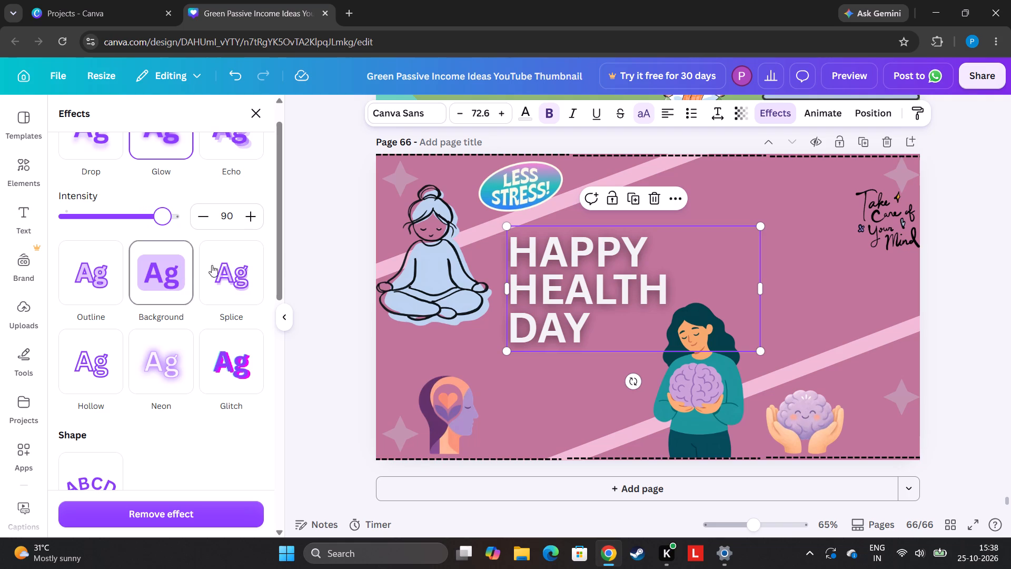
{"action": "left_click_drag", "start_coordinate": [159, 212], "coordinate": [152, 215]}
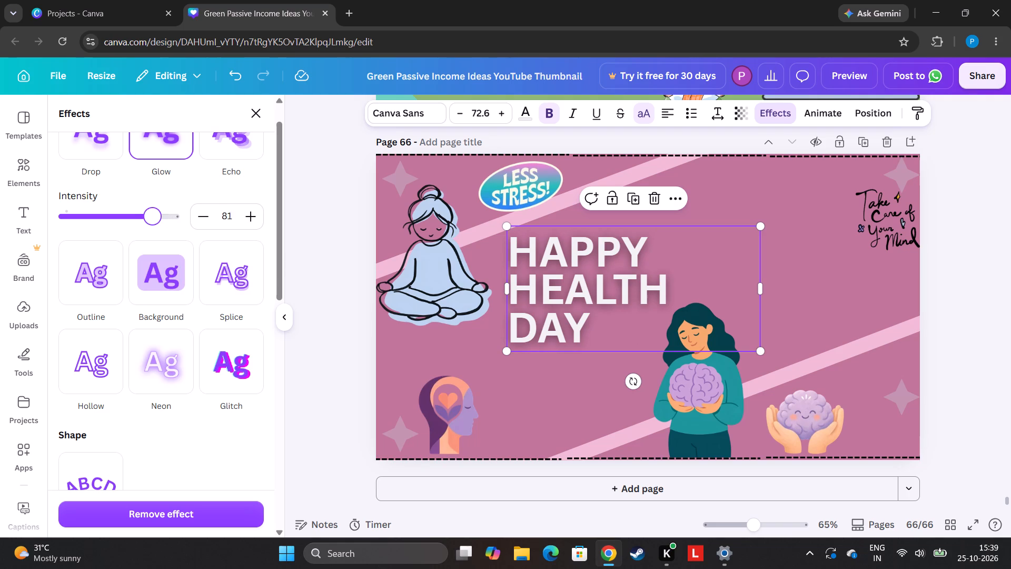
{"action": "left_click_drag", "start_coordinate": [152, 215], "coordinate": [149, 217]}
{"action": "left_click", "coordinate": [997, 297]}
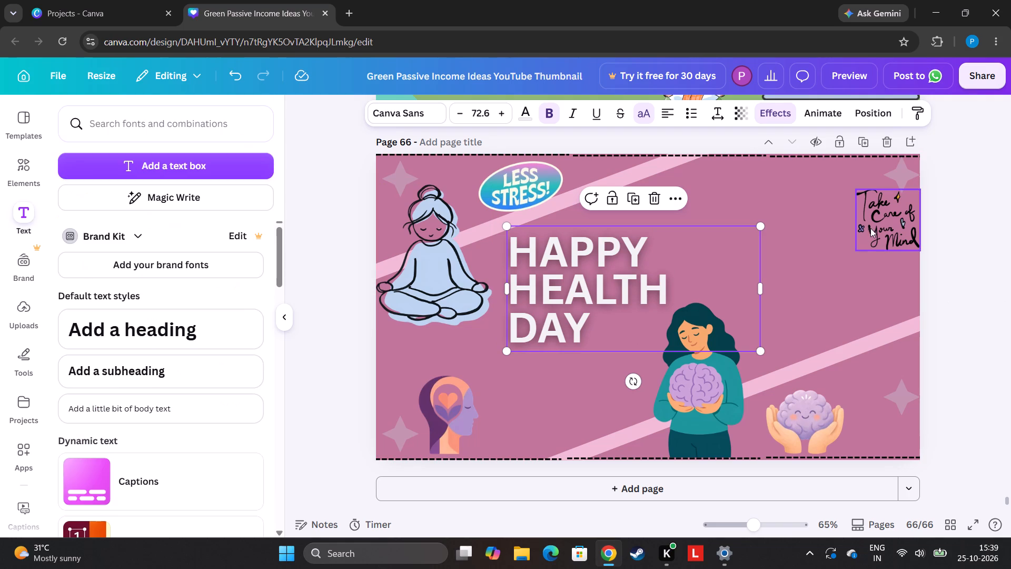
Move the "Take Care of Your Mind" graphic slightly inward and down from the page's upper corner.
{"action": "left_click_drag", "start_coordinate": [880, 222], "coordinate": [856, 236]}
Narrow the heading's text box to fit its words, lower it slightly and enlarge the heading to about size 85.3.
{"action": "left_click", "coordinate": [596, 255]}
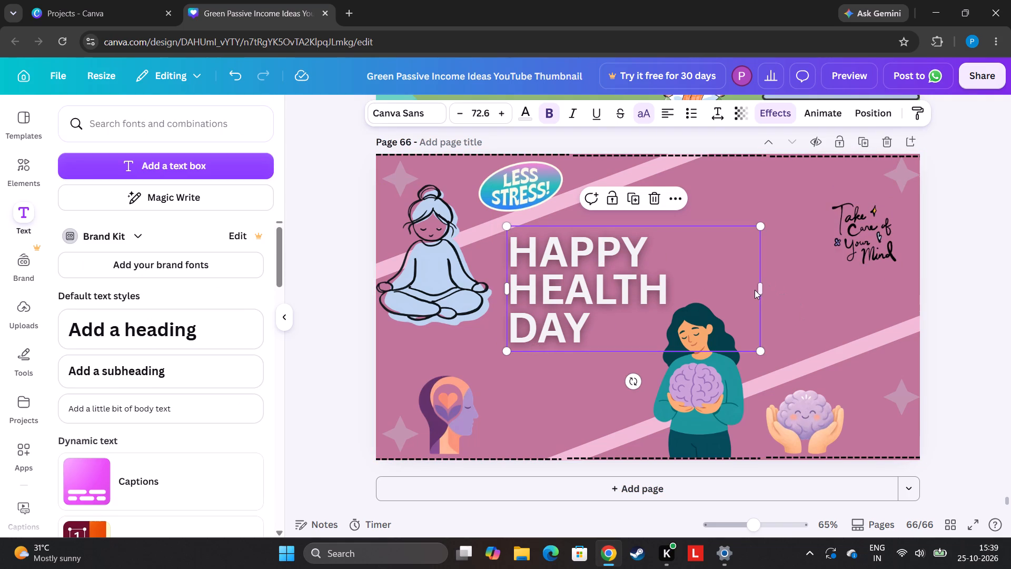
{"action": "left_click_drag", "start_coordinate": [758, 288], "coordinate": [749, 284]}
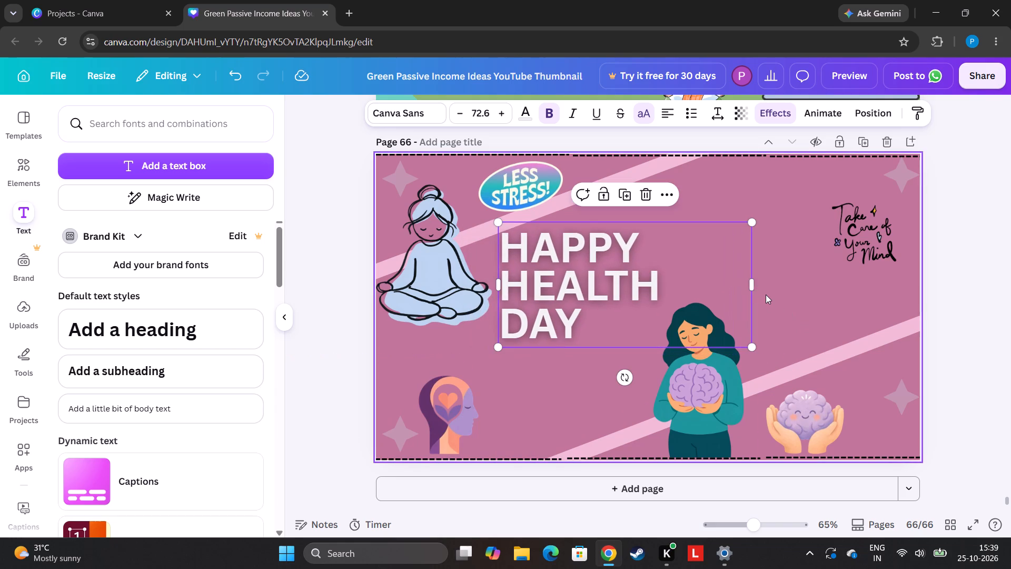
{"action": "left_click_drag", "start_coordinate": [752, 283], "coordinate": [676, 292]}
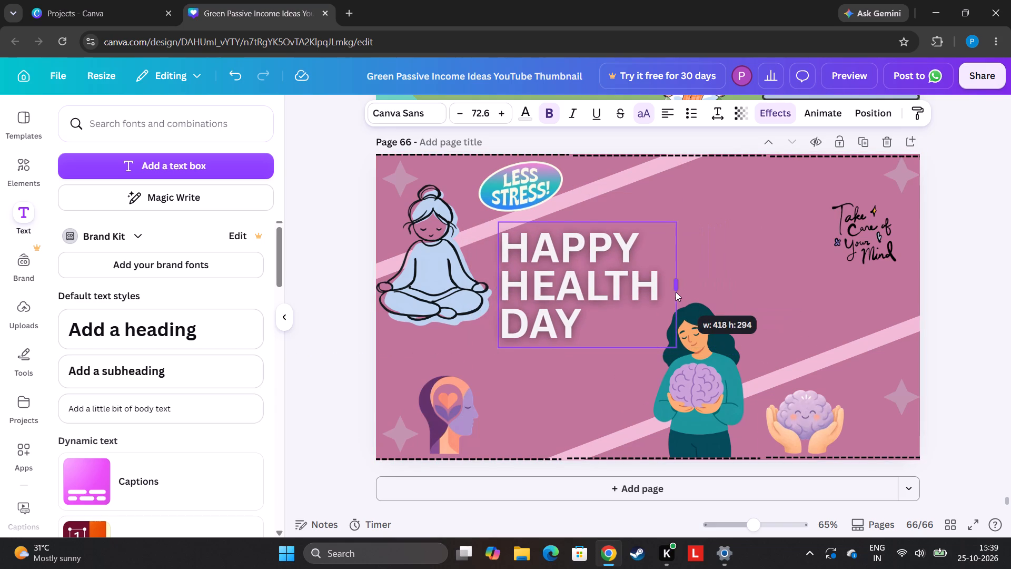
{"action": "left_click_drag", "start_coordinate": [676, 292], "coordinate": [671, 292]}
{"action": "left_click_drag", "start_coordinate": [605, 312], "coordinate": [609, 336]}
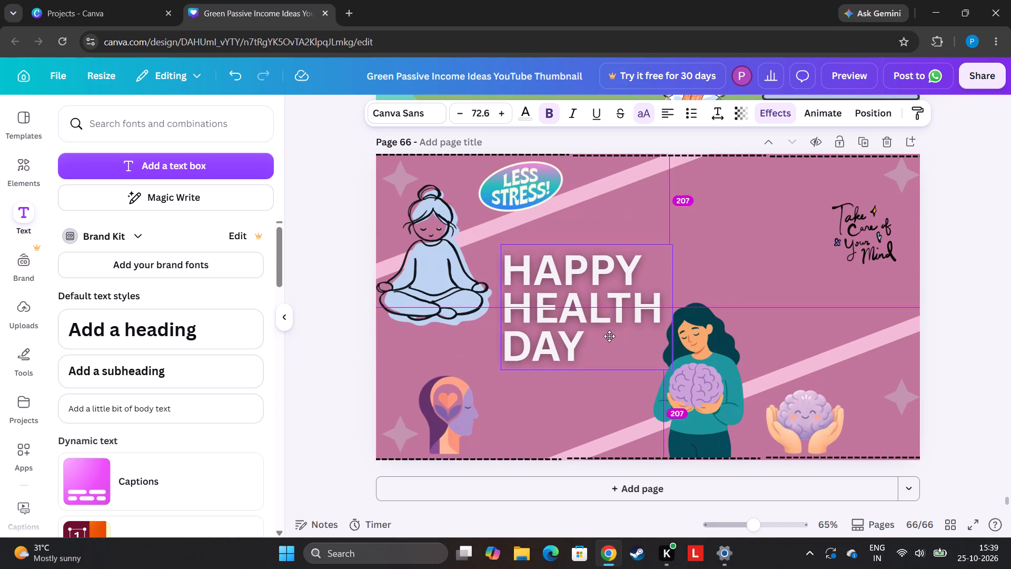
{"action": "left_click_drag", "start_coordinate": [609, 336], "coordinate": [609, 348]}
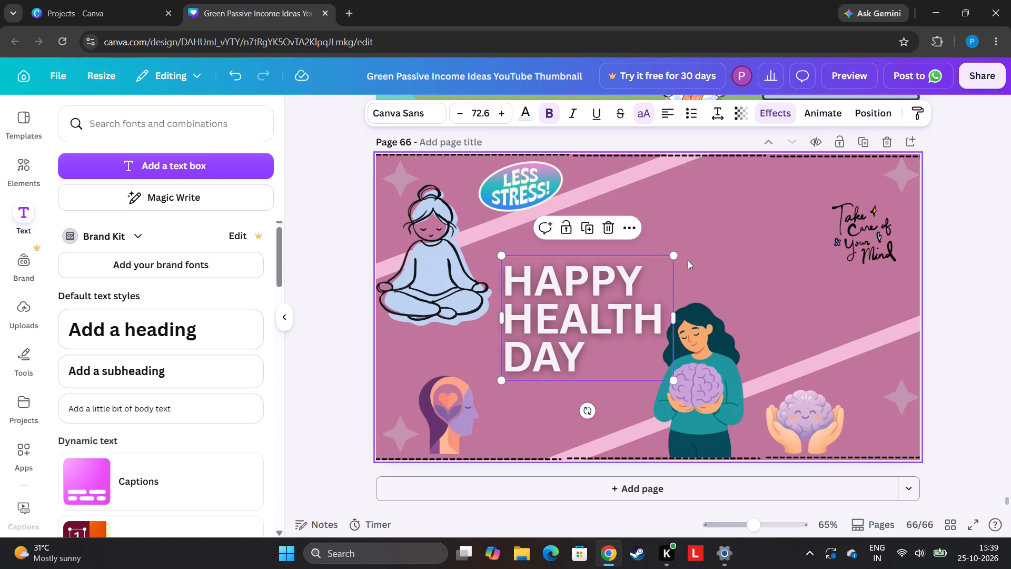
{"action": "left_click_drag", "start_coordinate": [678, 256], "coordinate": [685, 214]}
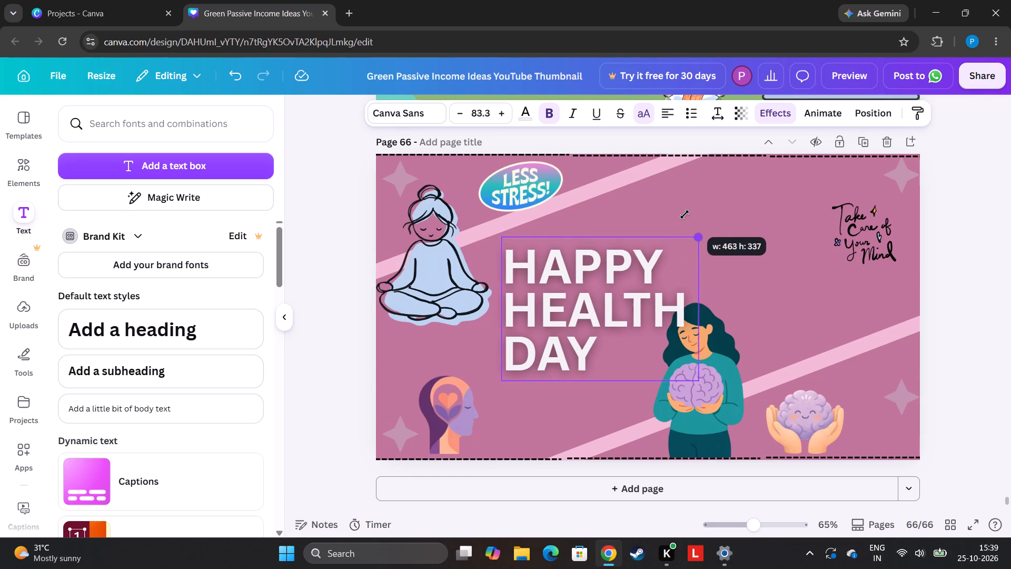
{"action": "left_click_drag", "start_coordinate": [685, 214], "coordinate": [688, 208]}
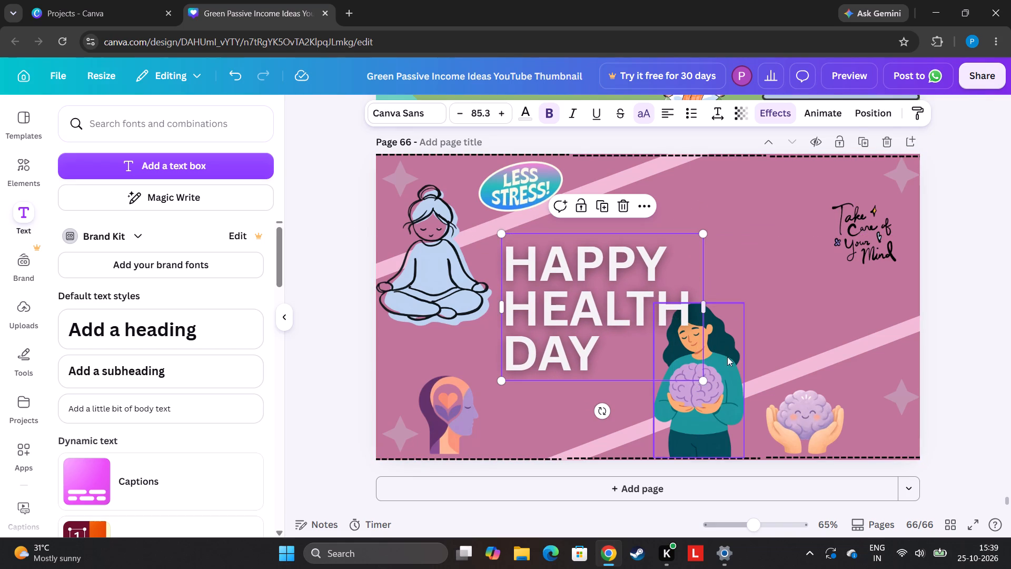
Shift the woman holding the brain next to the brain-in-hands graphic and reposition the heading between her and the meditating figure.
{"action": "left_click_drag", "start_coordinate": [720, 395], "coordinate": [750, 386]}
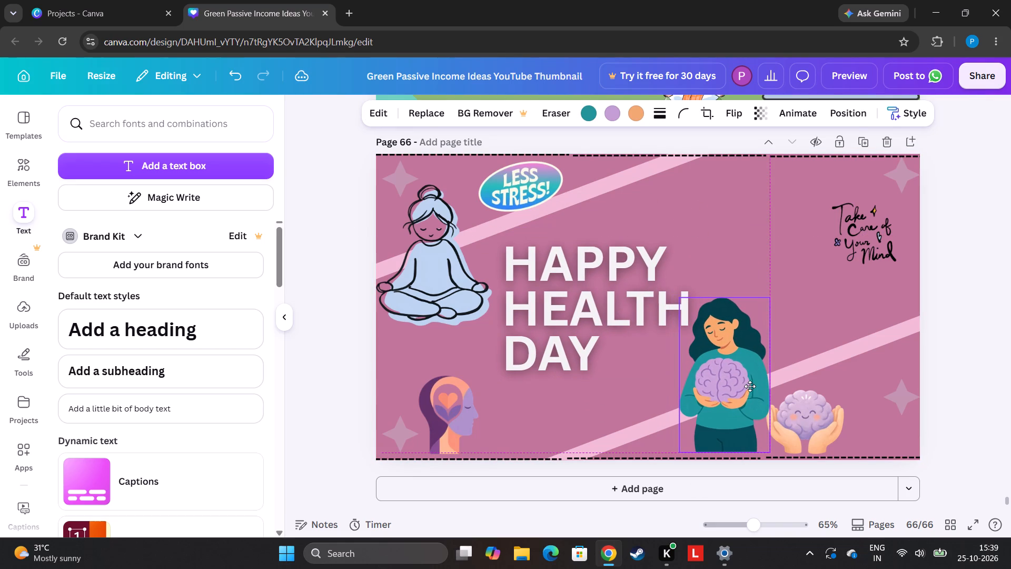
{"action": "left_click_drag", "start_coordinate": [750, 386], "coordinate": [743, 393]}
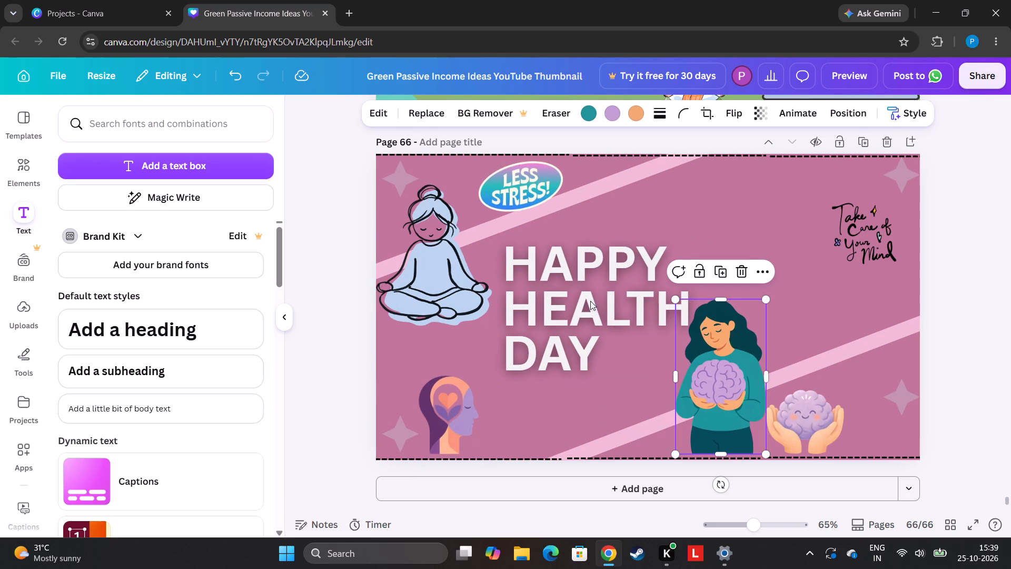
{"action": "left_click_drag", "start_coordinate": [598, 294], "coordinate": [588, 295]}
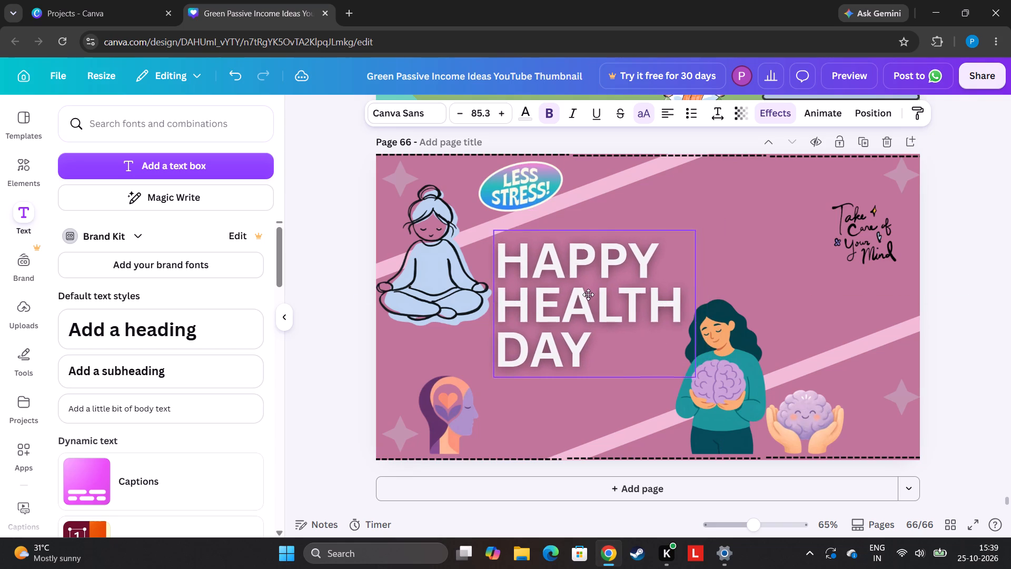
{"action": "left_click_drag", "start_coordinate": [588, 295], "coordinate": [601, 286]}
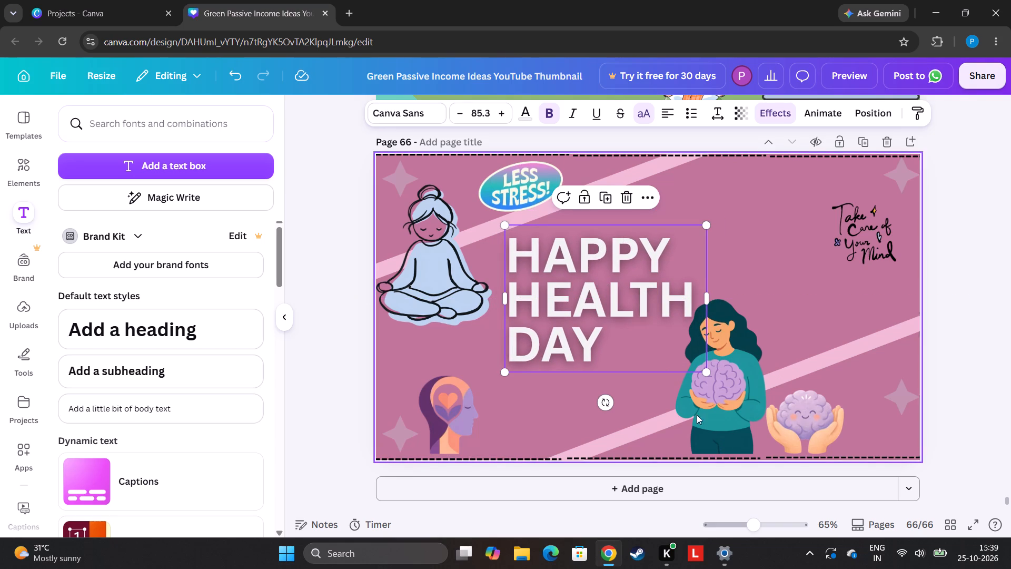
Enlarge the "Take Care of Your Mind" graphic to more than twice its size and place it beside the heading, above the woman.
{"action": "left_click_drag", "start_coordinate": [866, 232], "coordinate": [818, 250]}
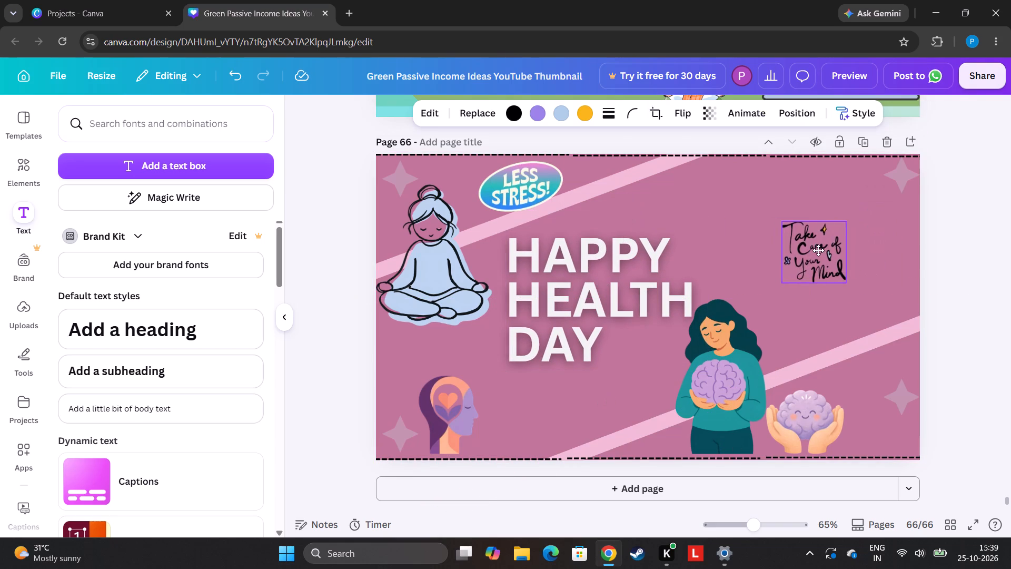
{"action": "left_click_drag", "start_coordinate": [818, 250], "coordinate": [840, 234]}
{"action": "left_click", "coordinate": [811, 209]}
{"action": "left_click_drag", "start_coordinate": [809, 211], "coordinate": [809, 212]}
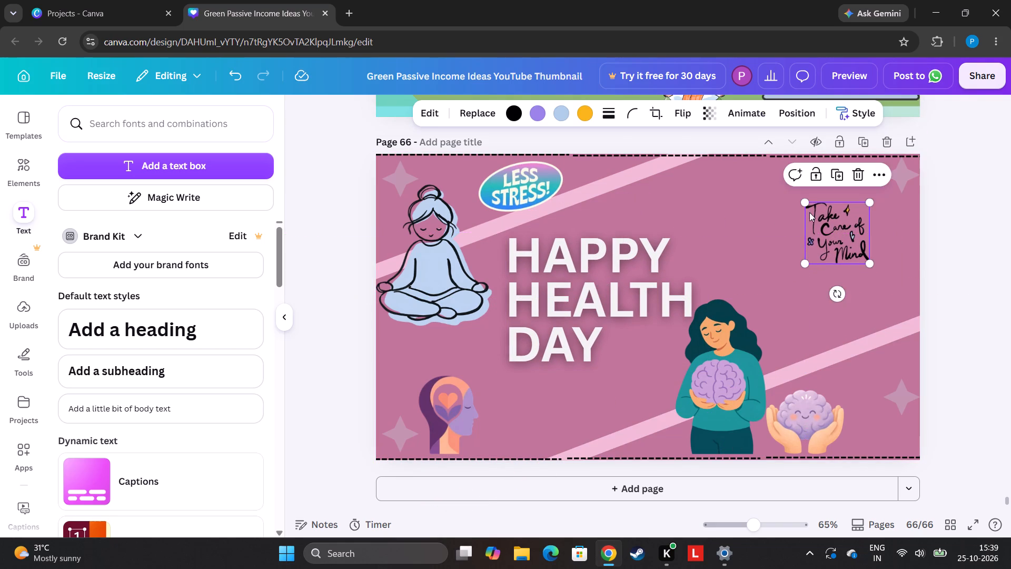
{"action": "left_click_drag", "start_coordinate": [809, 212], "coordinate": [812, 224]}
{"action": "left_click_drag", "start_coordinate": [816, 226], "coordinate": [790, 257]}
{"action": "left_click_drag", "start_coordinate": [783, 247], "coordinate": [766, 213]}
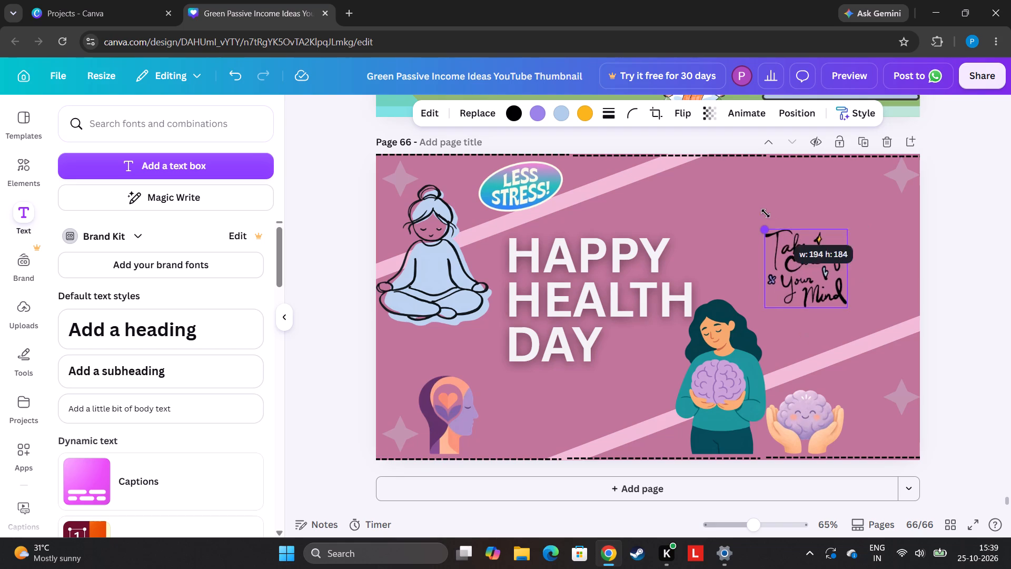
{"action": "left_click_drag", "start_coordinate": [766, 213], "coordinate": [662, 183]}
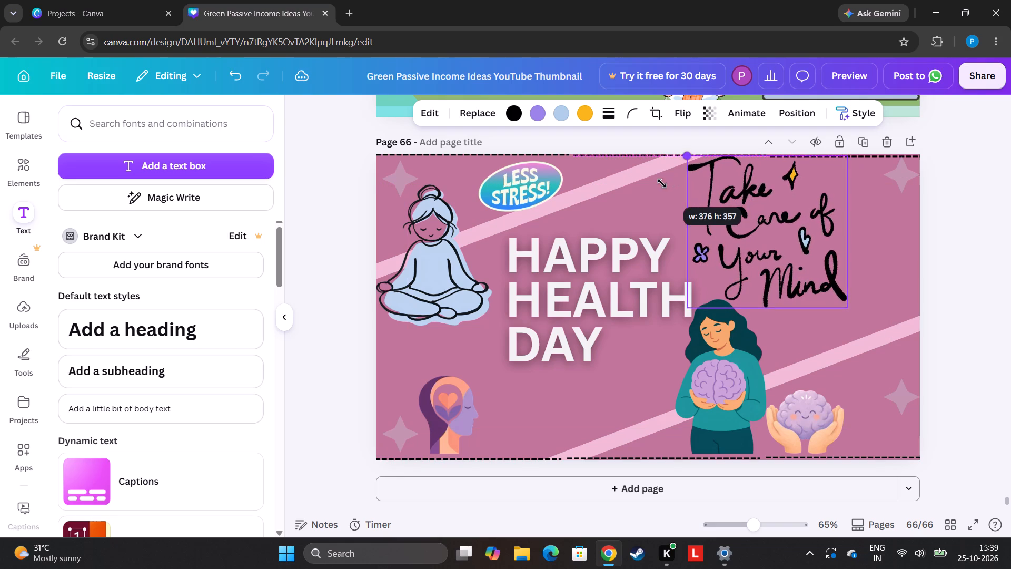
{"action": "left_click_drag", "start_coordinate": [662, 183], "coordinate": [672, 192]}
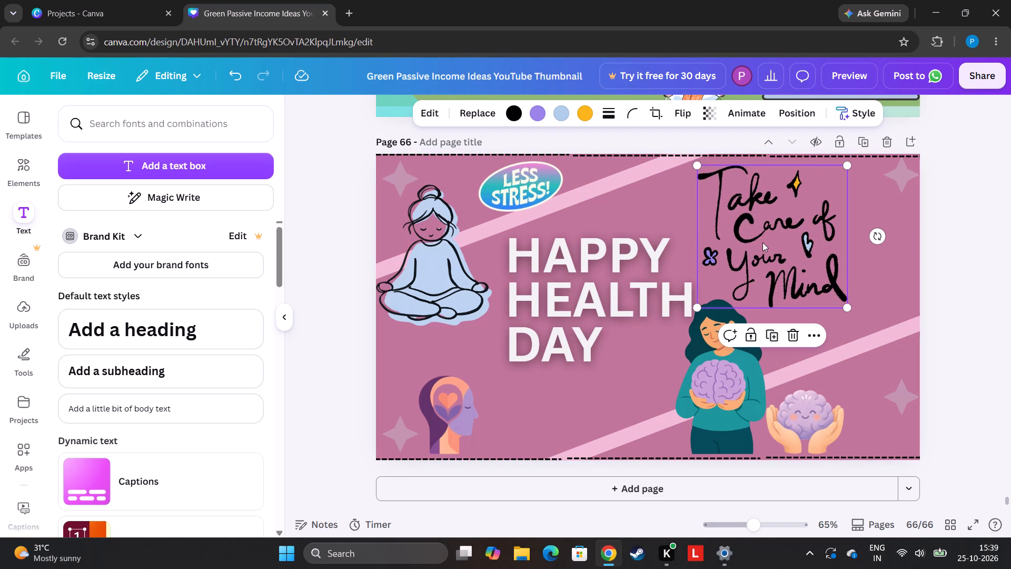
{"action": "left_click_drag", "start_coordinate": [762, 242], "coordinate": [769, 254]}
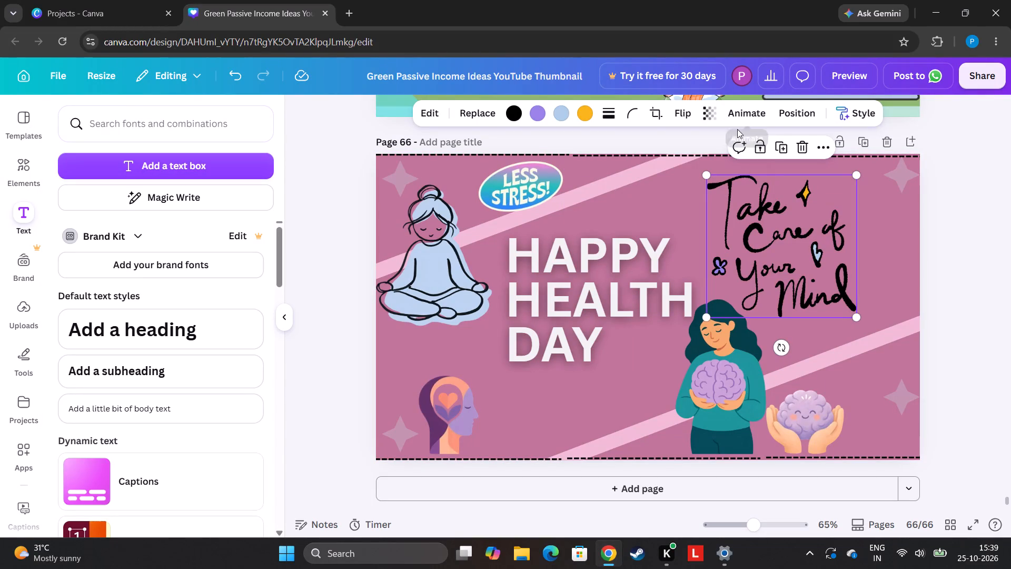
Recolour the "Take Care of Your Mind" lettering very dark maroon after trying red, magenta, turquoise, pale mint, black, dark grey and brown.
{"action": "left_click", "coordinate": [512, 115]}
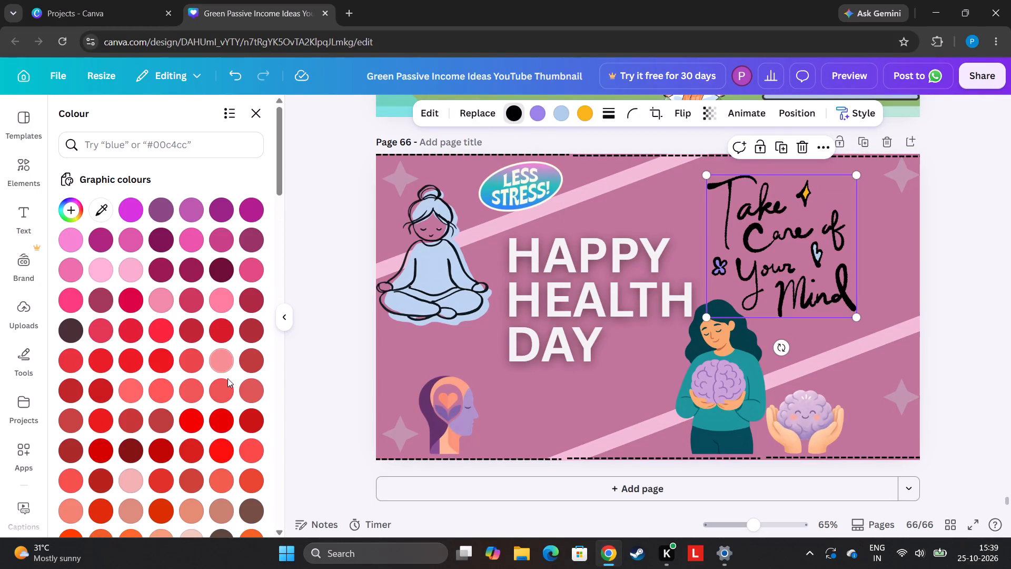
{"action": "left_click", "coordinate": [223, 416]}
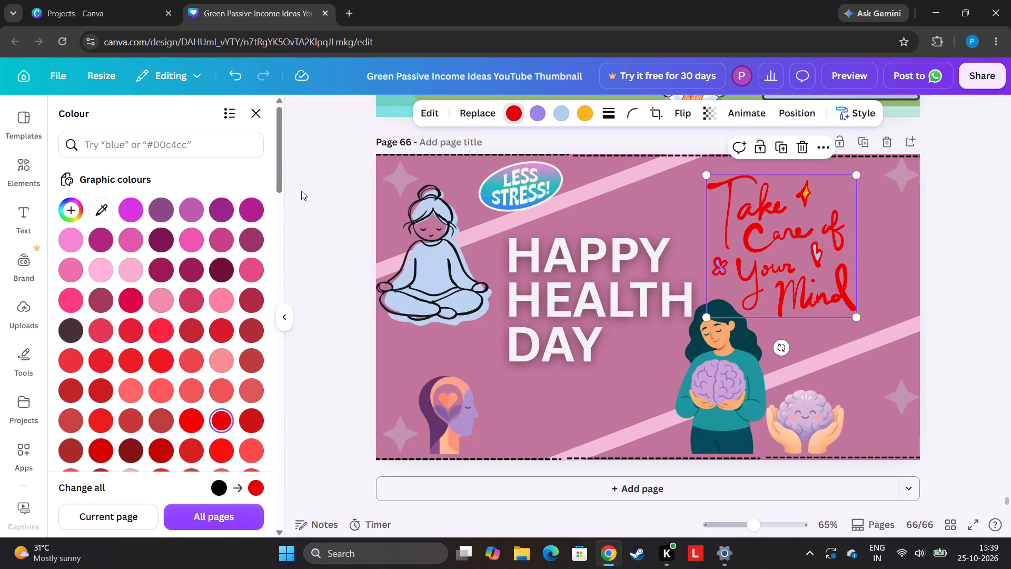
{"action": "left_click", "coordinate": [256, 217]}
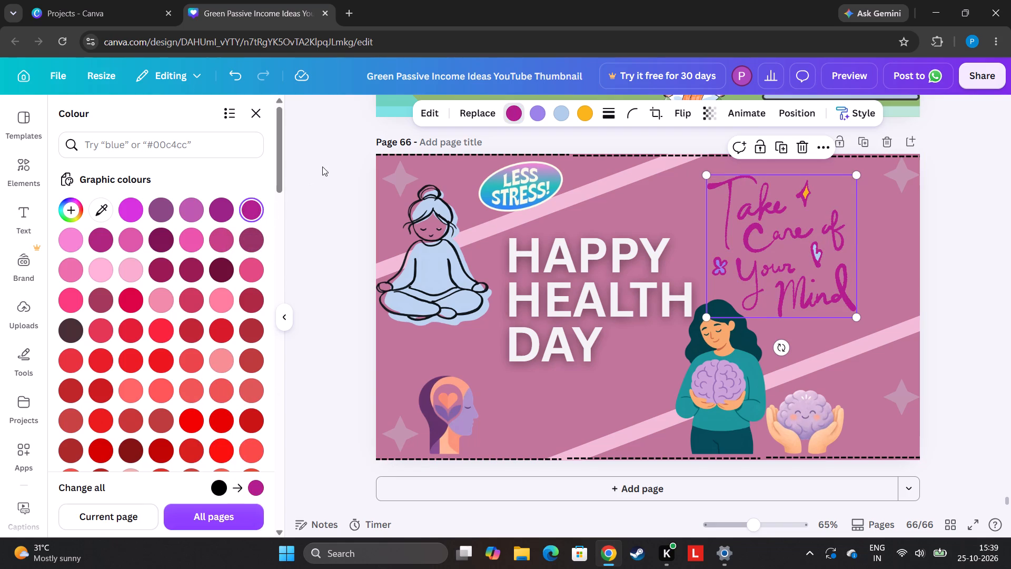
{"action": "left_click_drag", "start_coordinate": [281, 170], "coordinate": [267, 326]}
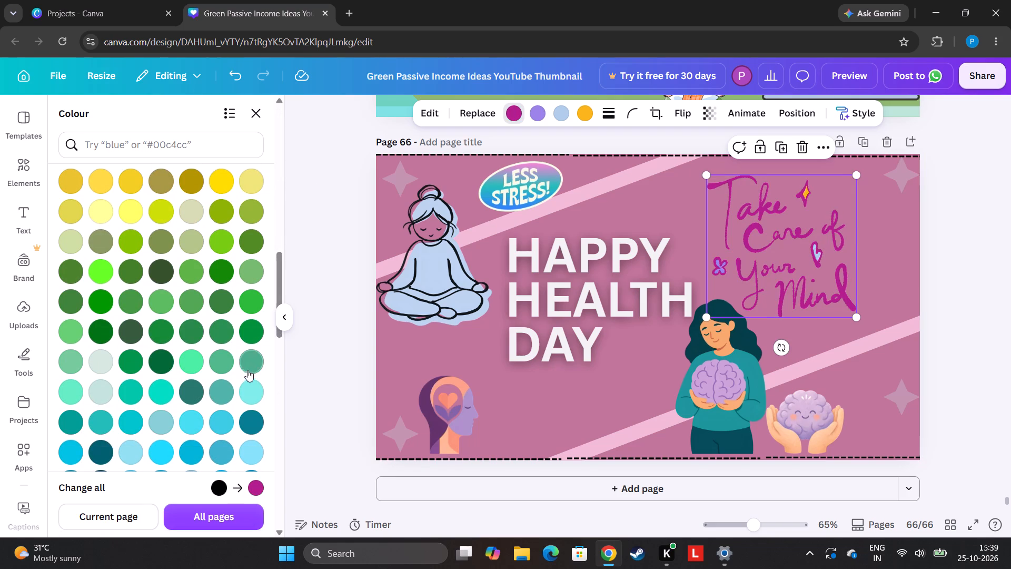
{"action": "left_click", "coordinate": [251, 369]}
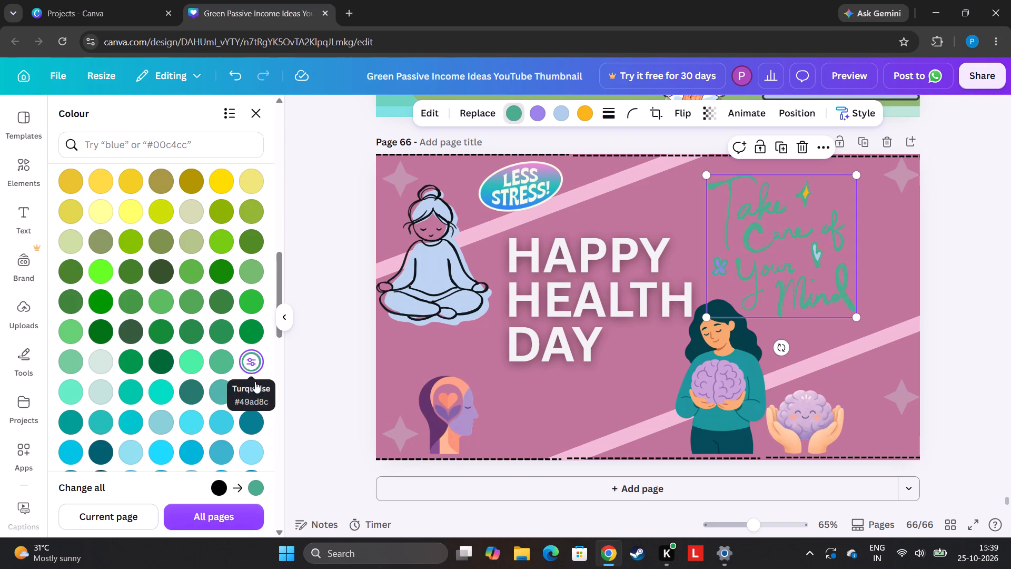
{"action": "left_click", "coordinate": [100, 393]}
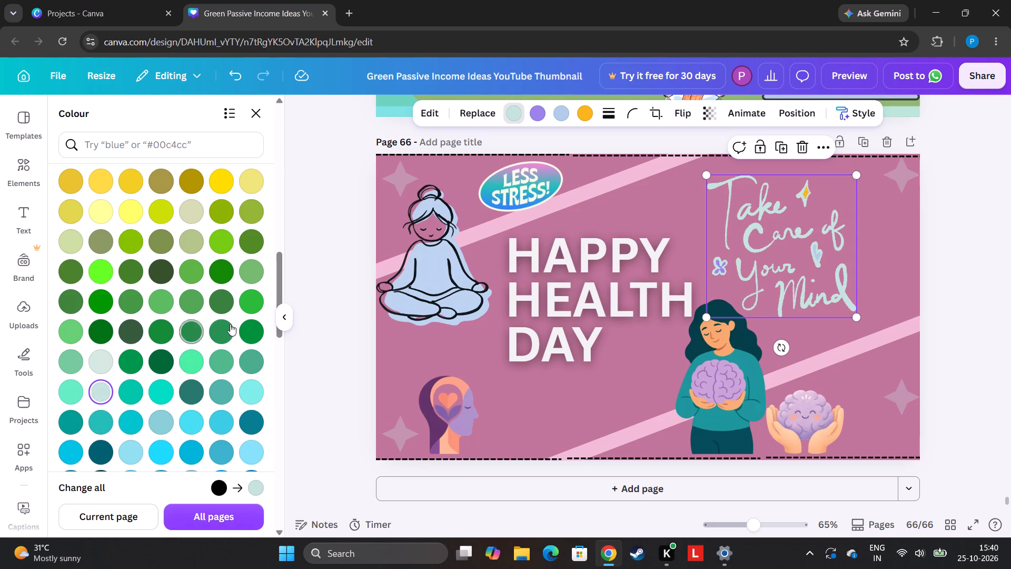
{"action": "left_click_drag", "start_coordinate": [283, 283], "coordinate": [247, 397]}
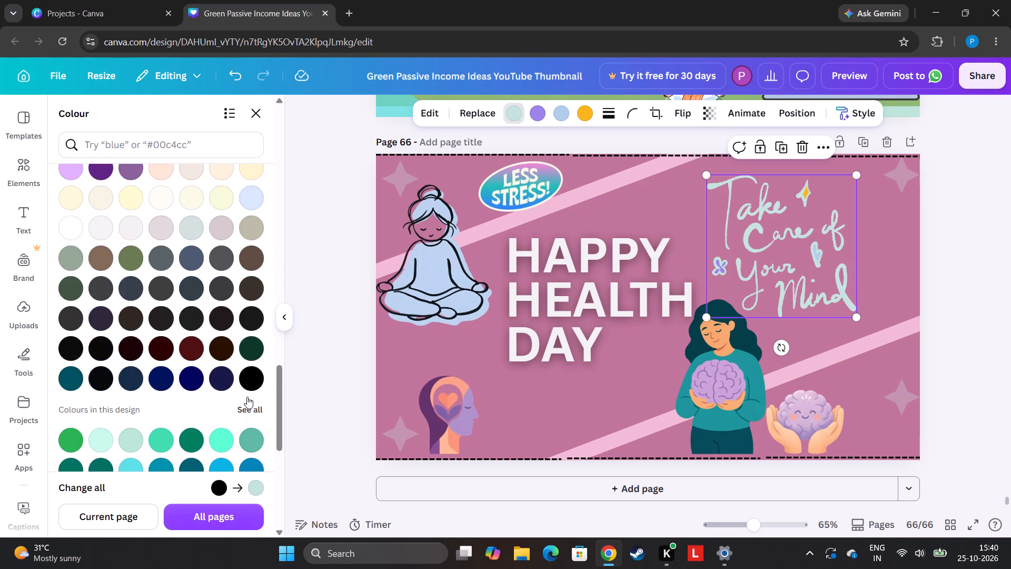
{"action": "left_click", "coordinate": [246, 375]}
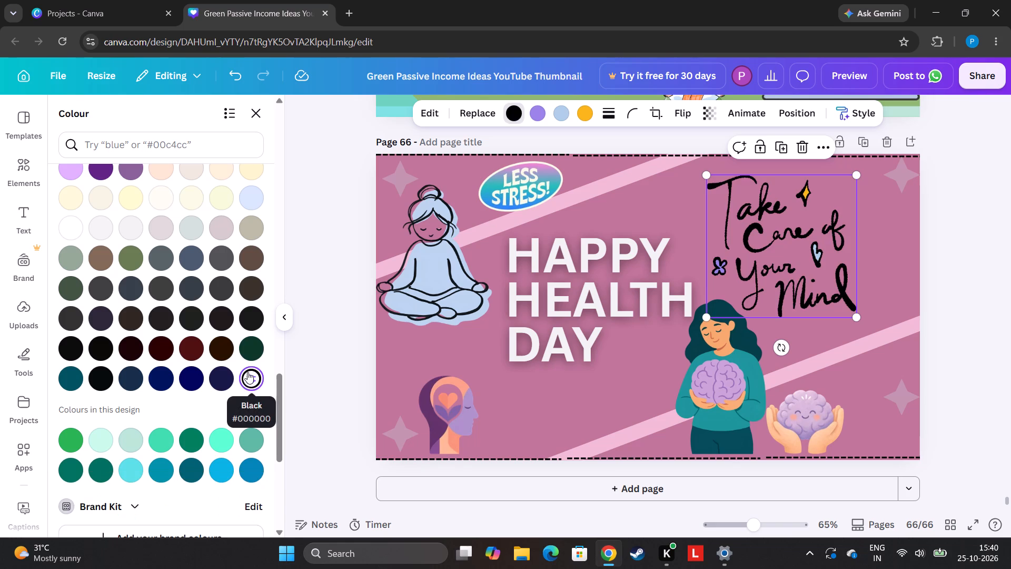
{"action": "left_click", "coordinate": [247, 315]}
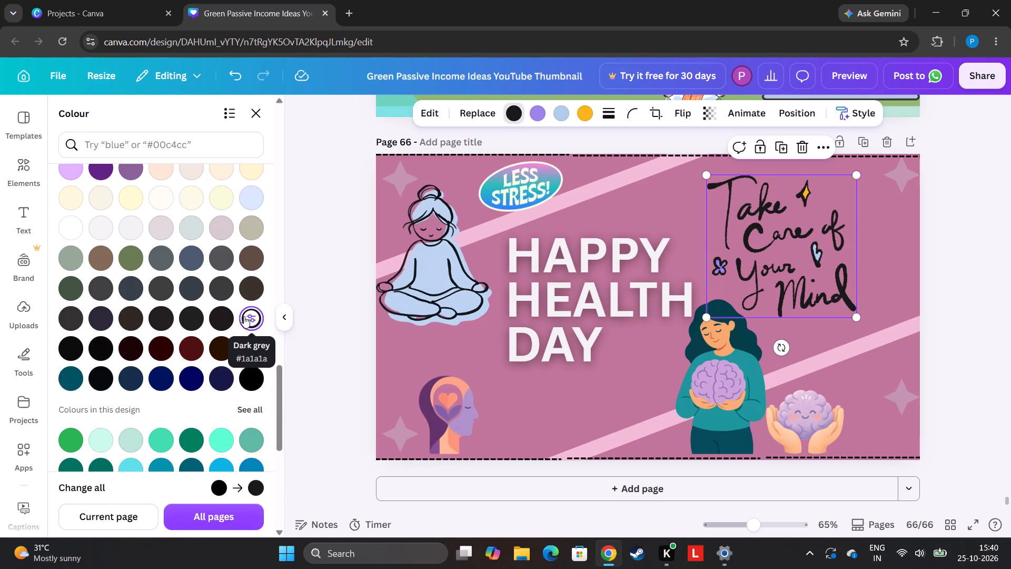
{"action": "left_click", "coordinate": [256, 251]}
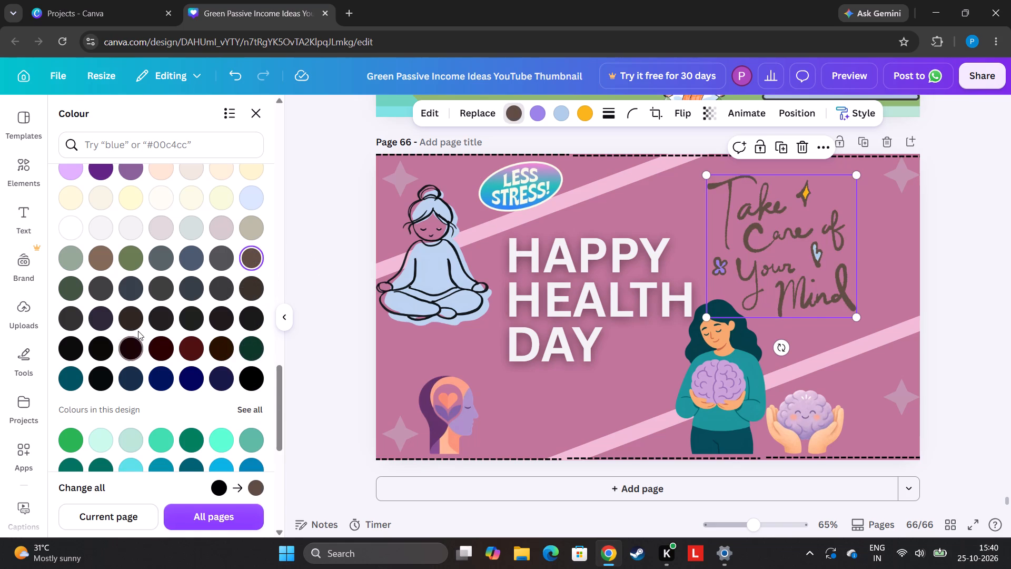
{"action": "left_click", "coordinate": [125, 347]}
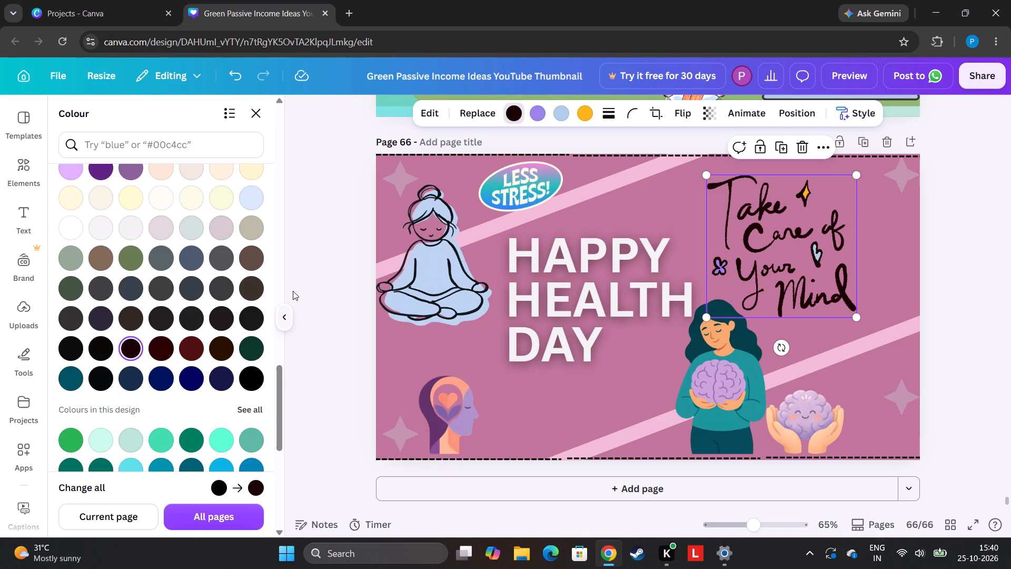
{"action": "left_click", "coordinate": [315, 283]}
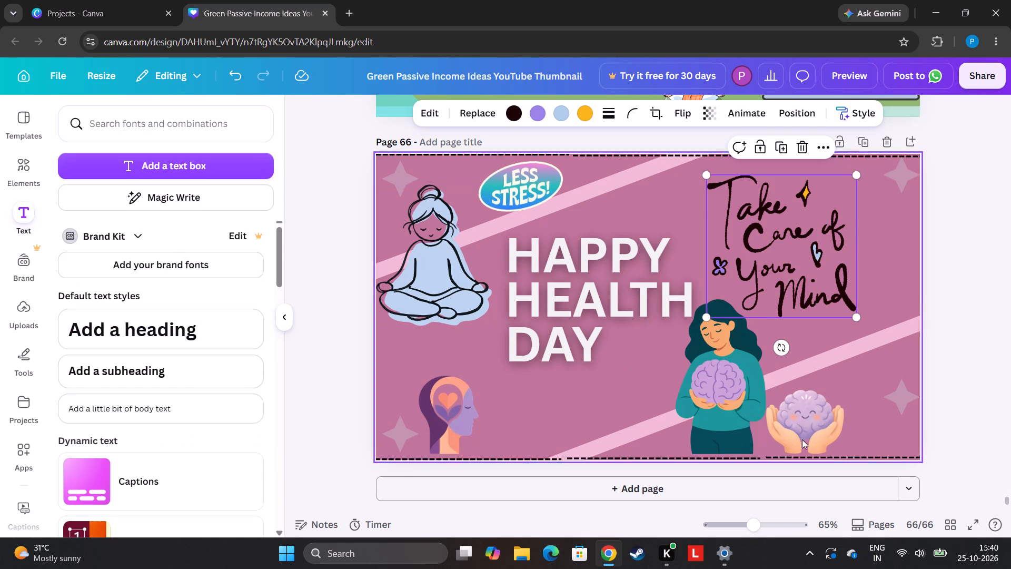
Open the Elements library.
{"action": "left_click", "coordinate": [26, 170]}
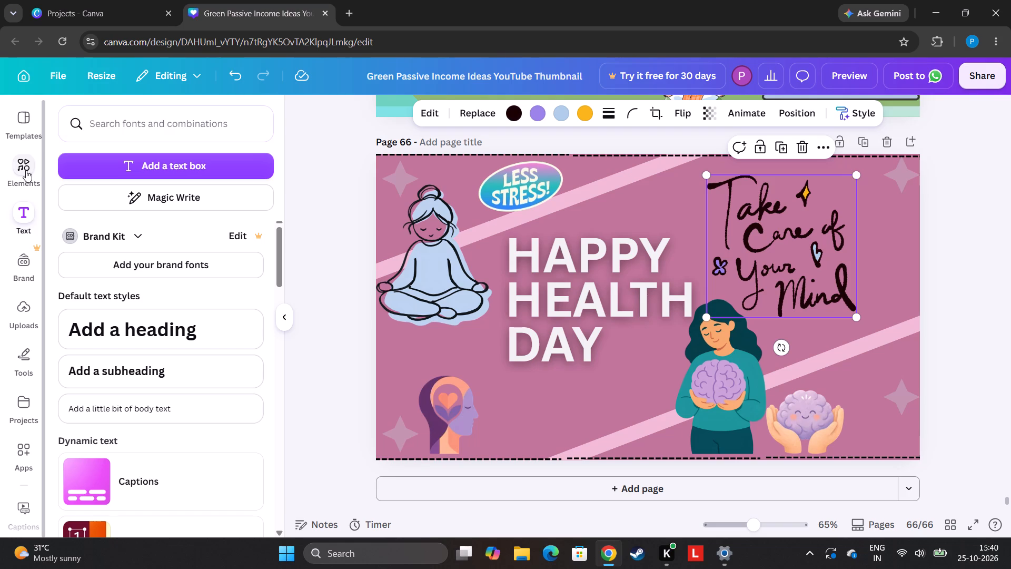
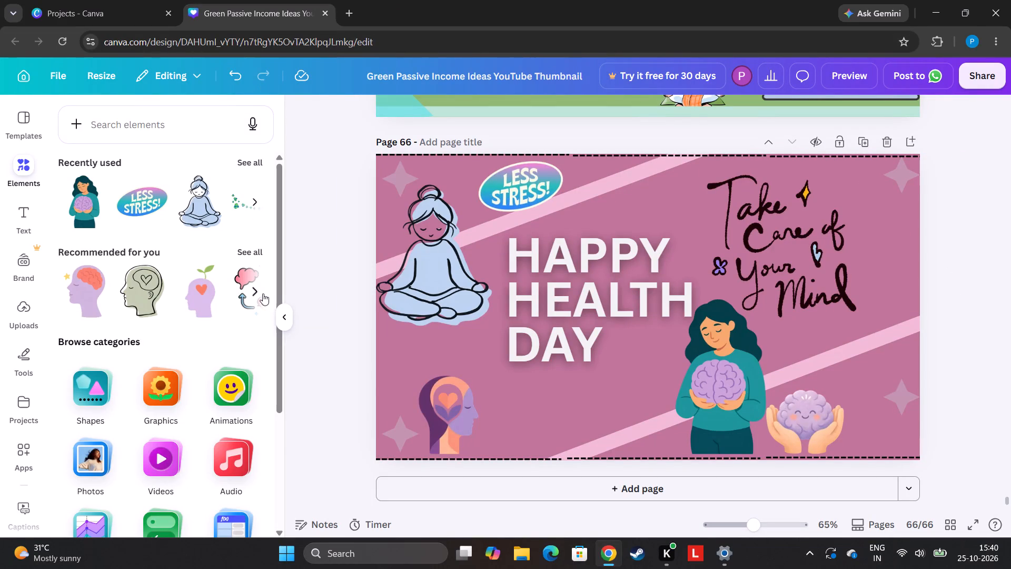
Add the recommended stressed pink brain graphic with lightning bolts, shrink it to about a quarter size, and place it between "DAY" and the woman.
{"action": "left_click", "coordinate": [241, 249]}
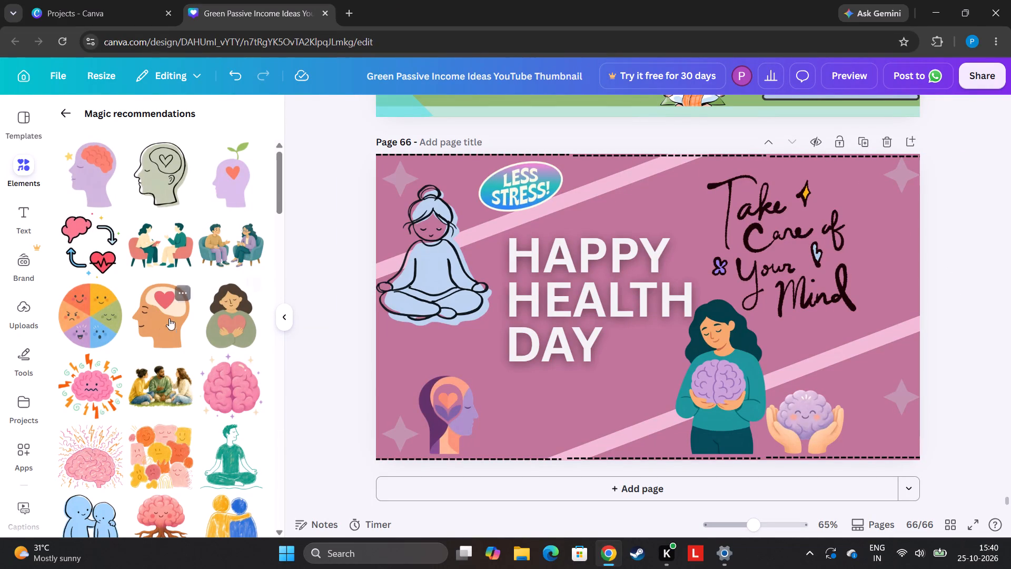
{"action": "left_click", "coordinate": [100, 376]}
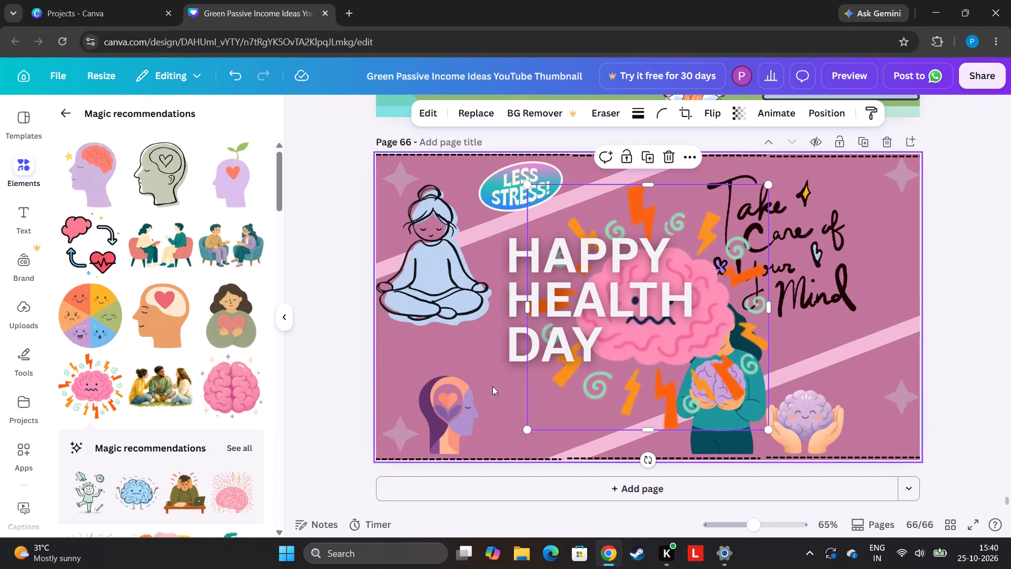
{"action": "left_click_drag", "start_coordinate": [662, 380], "coordinate": [742, 430]}
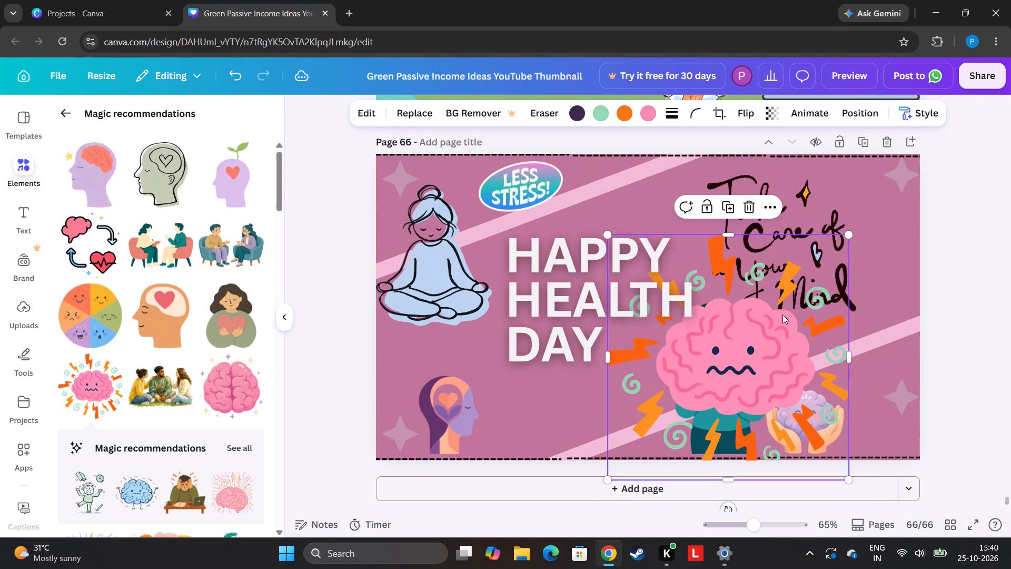
{"action": "left_click_drag", "start_coordinate": [845, 236], "coordinate": [810, 350]}
{"action": "right_click_drag", "start_coordinate": [833, 281], "coordinate": [810, 350]}
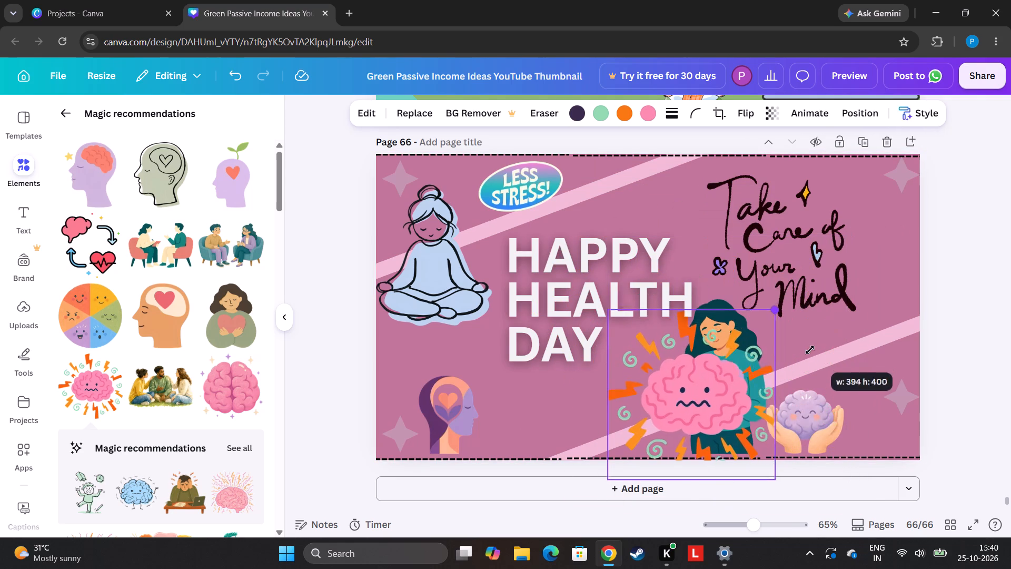
{"action": "right_click_drag", "start_coordinate": [810, 350], "coordinate": [801, 367]}
{"action": "left_click_drag", "start_coordinate": [810, 350], "coordinate": [774, 384]}
{"action": "left_click", "coordinate": [296, 276]}
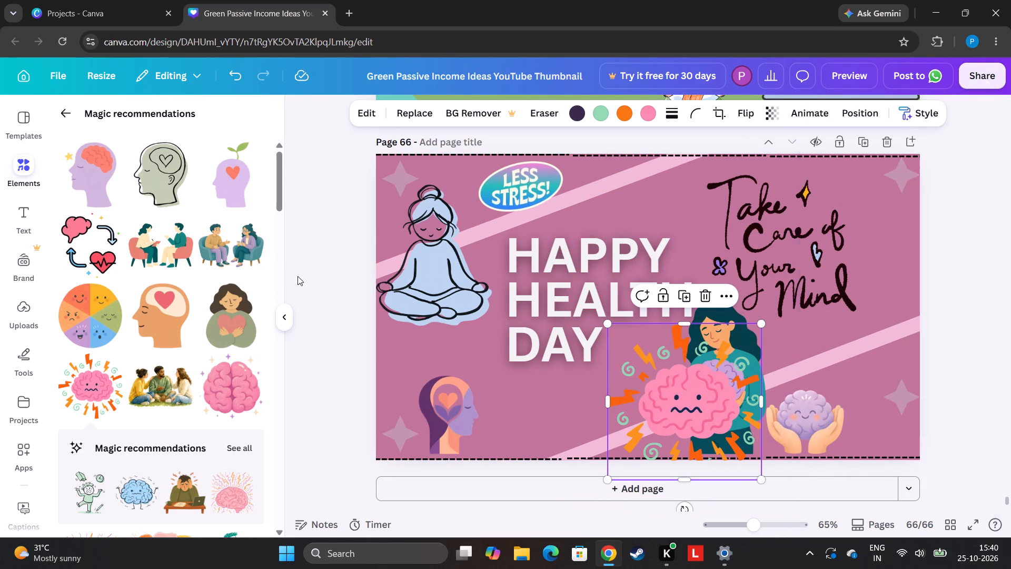
{"action": "left_click_drag", "start_coordinate": [760, 320], "coordinate": [722, 399]}
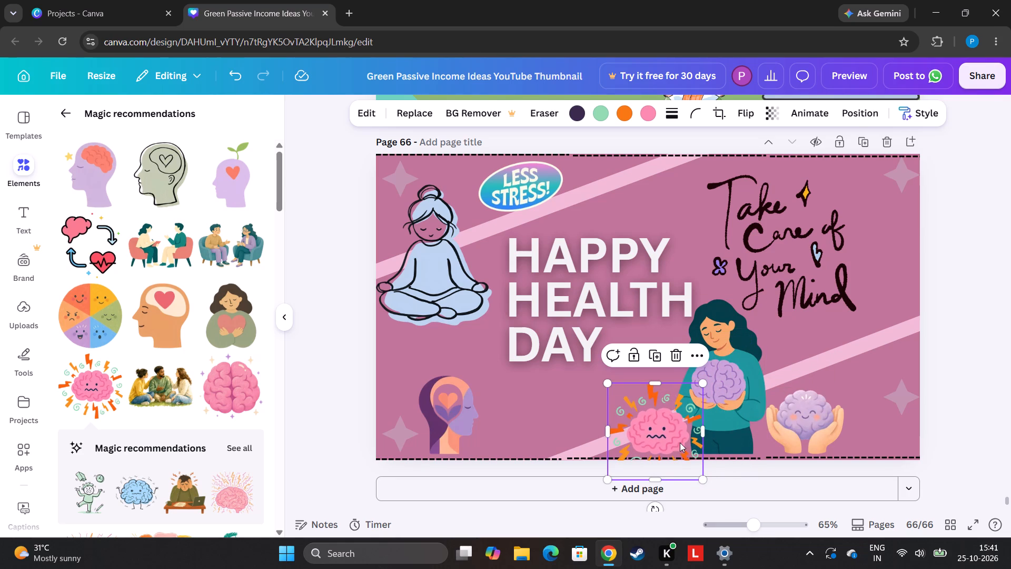
{"action": "left_click_drag", "start_coordinate": [679, 441], "coordinate": [556, 417]}
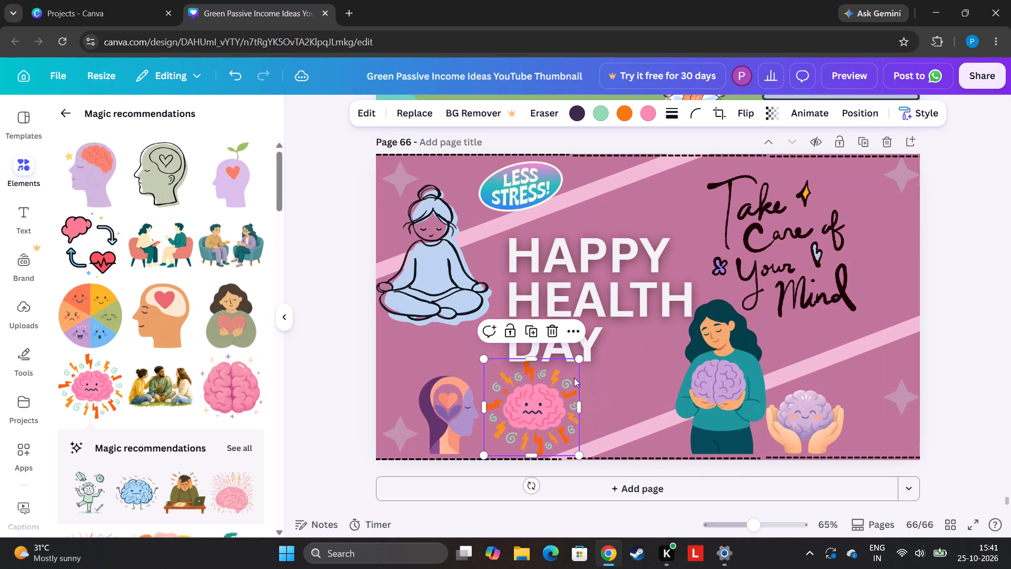
{"action": "left_click_drag", "start_coordinate": [577, 361], "coordinate": [553, 397]}
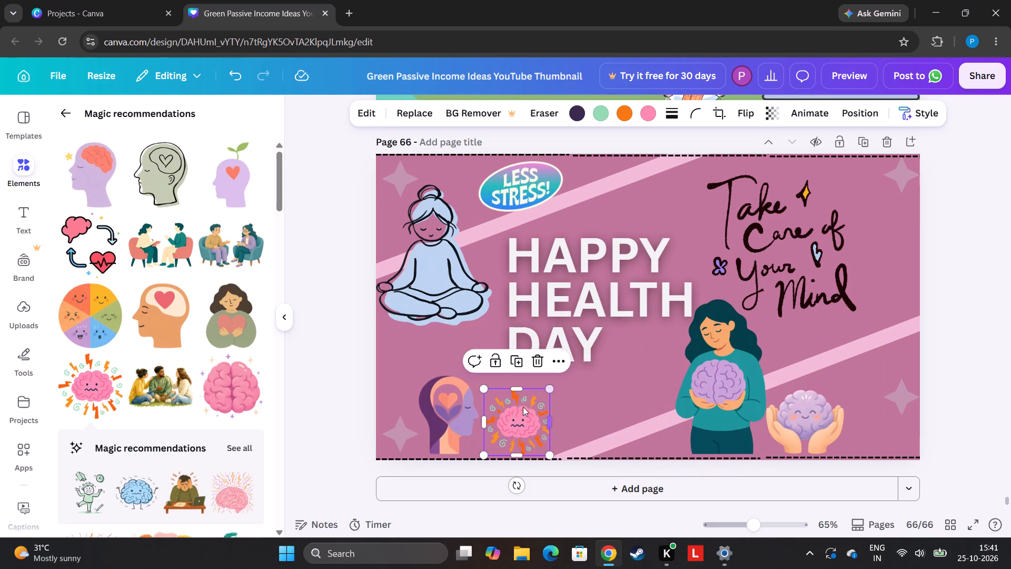
{"action": "left_click_drag", "start_coordinate": [517, 417], "coordinate": [656, 358]}
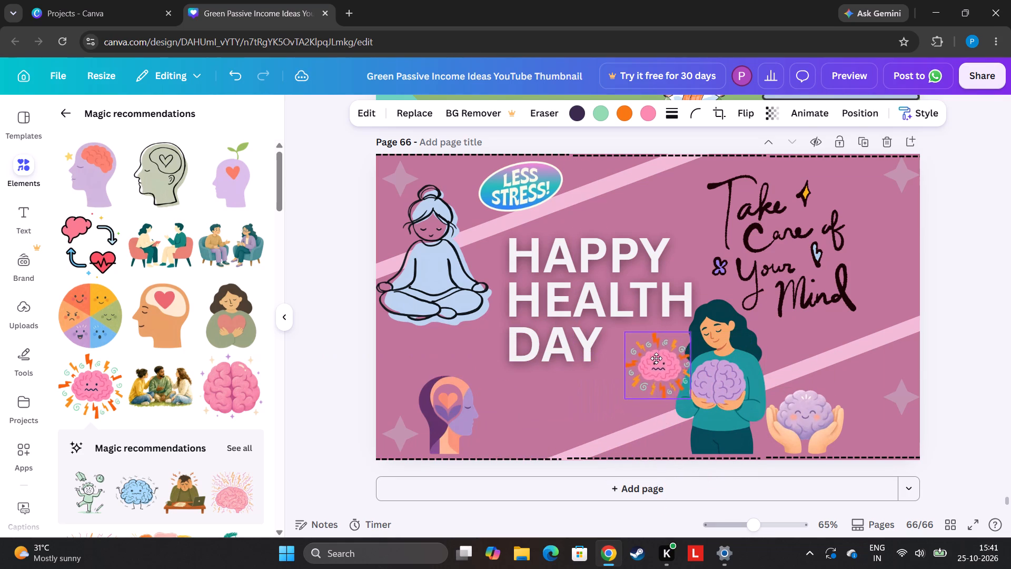
{"action": "left_click_drag", "start_coordinate": [656, 358], "coordinate": [645, 356]}
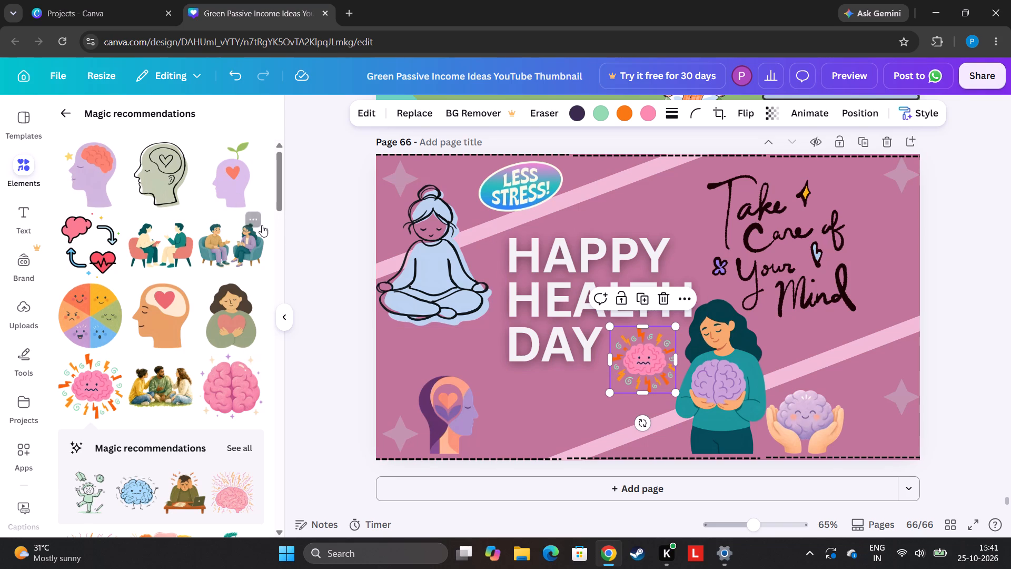
Find the man in red top and yellow trousers doing a triangle yoga pose among the recommended graphics and add him to the page.
{"action": "left_click_drag", "start_coordinate": [279, 192], "coordinate": [265, 273]}
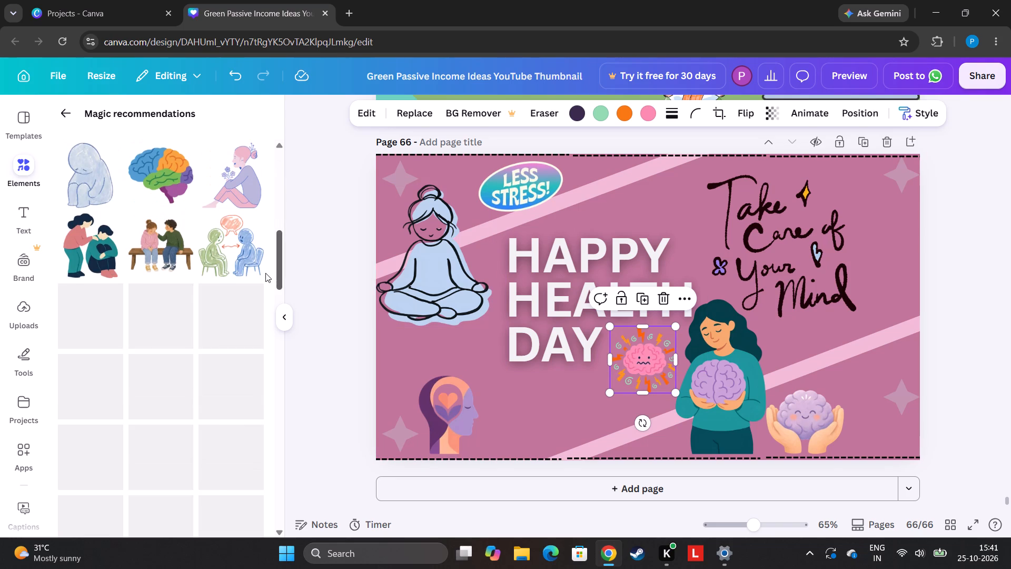
{"action": "left_click_drag", "start_coordinate": [265, 273], "coordinate": [259, 296]}
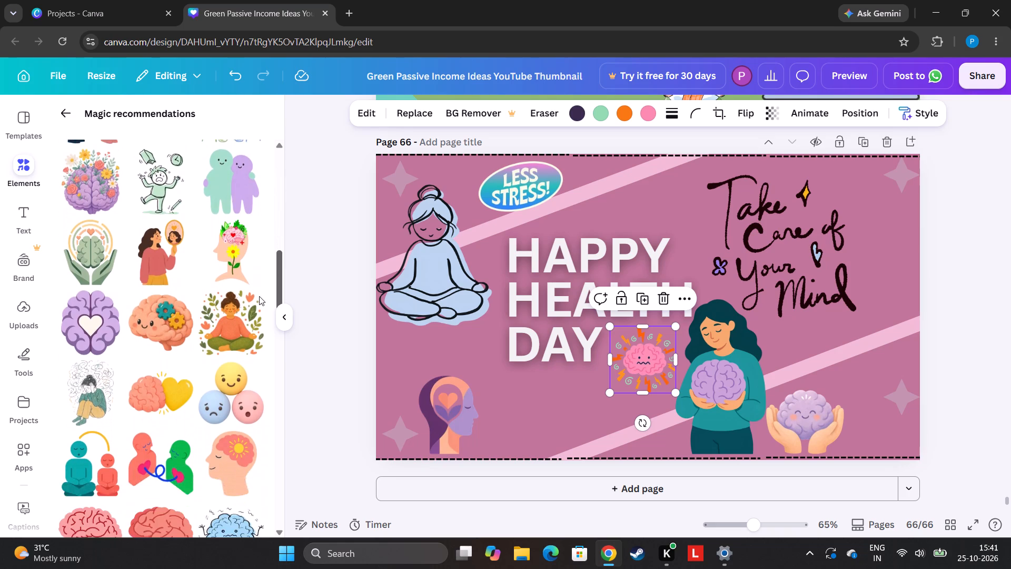
{"action": "left_click_drag", "start_coordinate": [259, 296], "coordinate": [261, 293]}
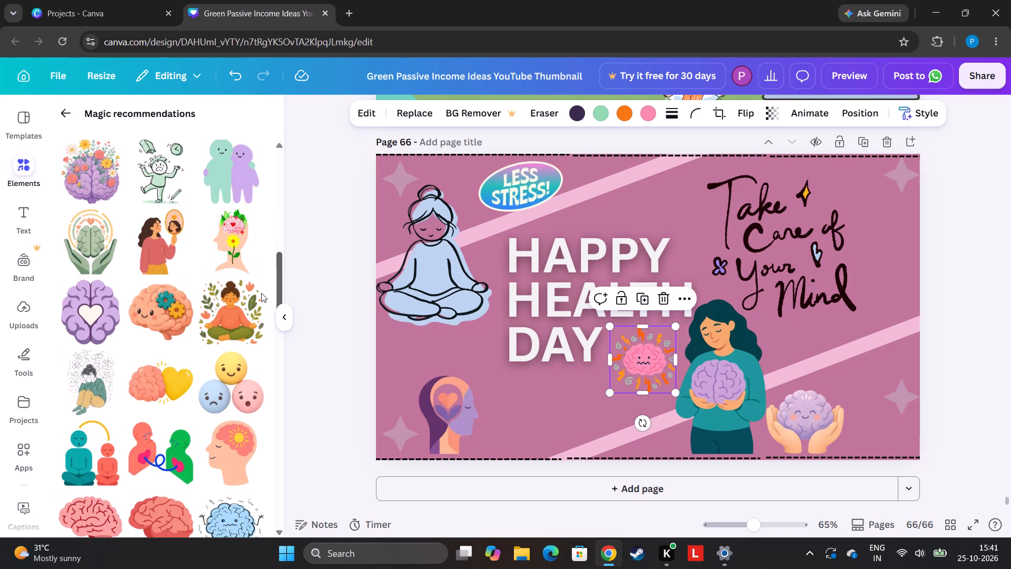
{"action": "left_click_drag", "start_coordinate": [261, 293], "coordinate": [261, 298]}
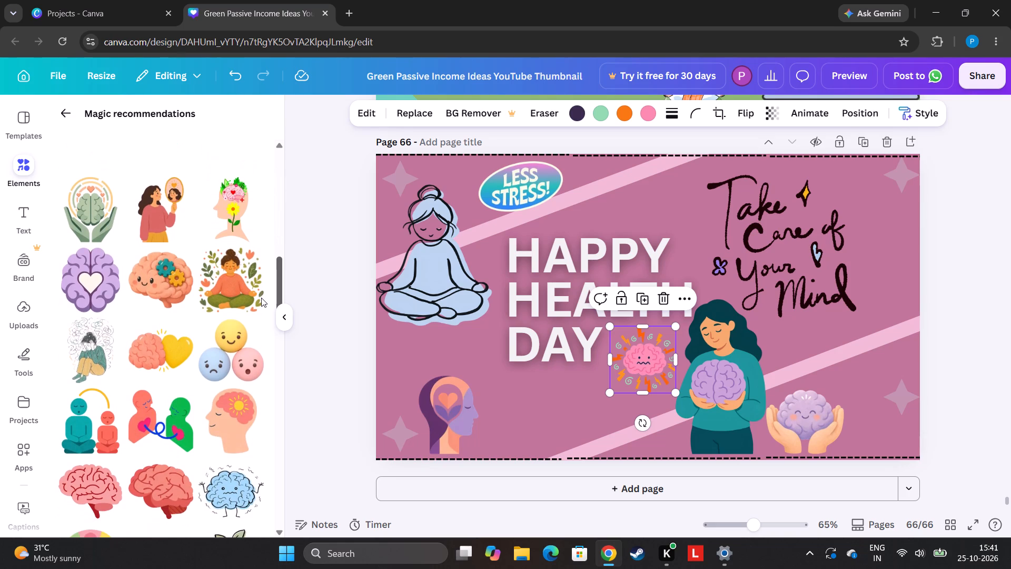
{"action": "left_click_drag", "start_coordinate": [261, 298], "coordinate": [267, 288]}
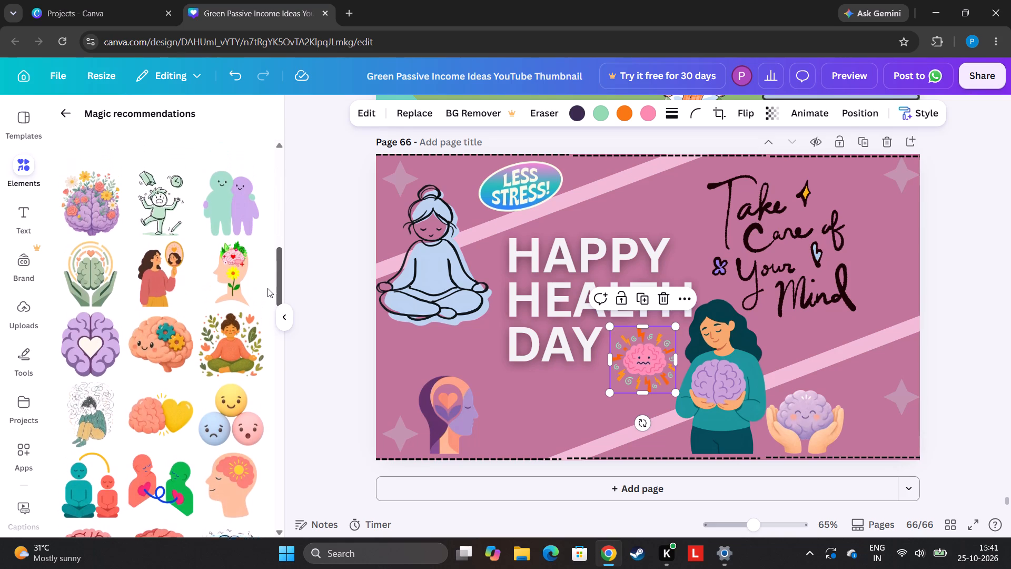
{"action": "left_click_drag", "start_coordinate": [267, 288], "coordinate": [270, 286]}
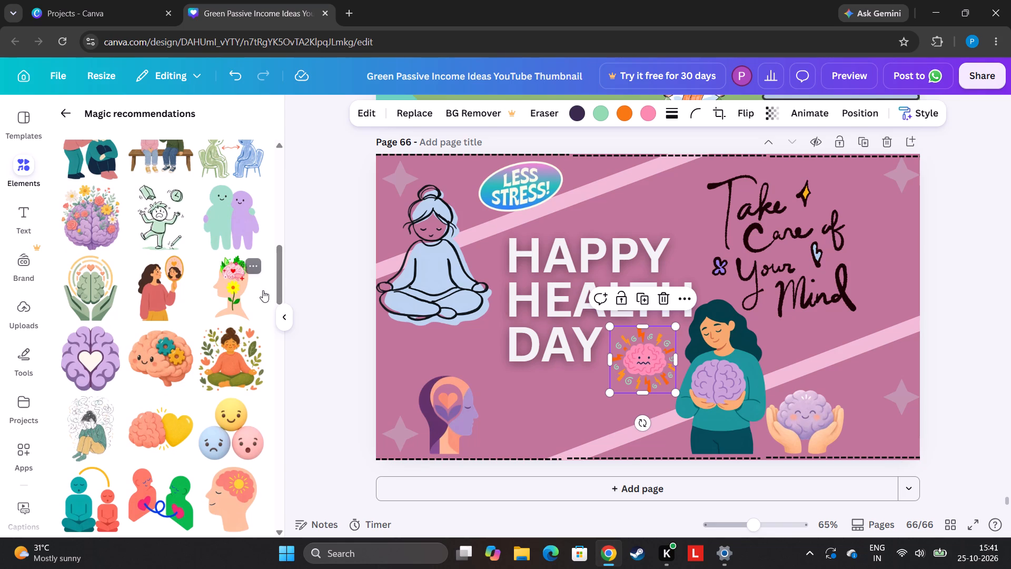
{"action": "left_click_drag", "start_coordinate": [283, 291], "coordinate": [266, 378]}
{"action": "left_click", "coordinate": [158, 207]}
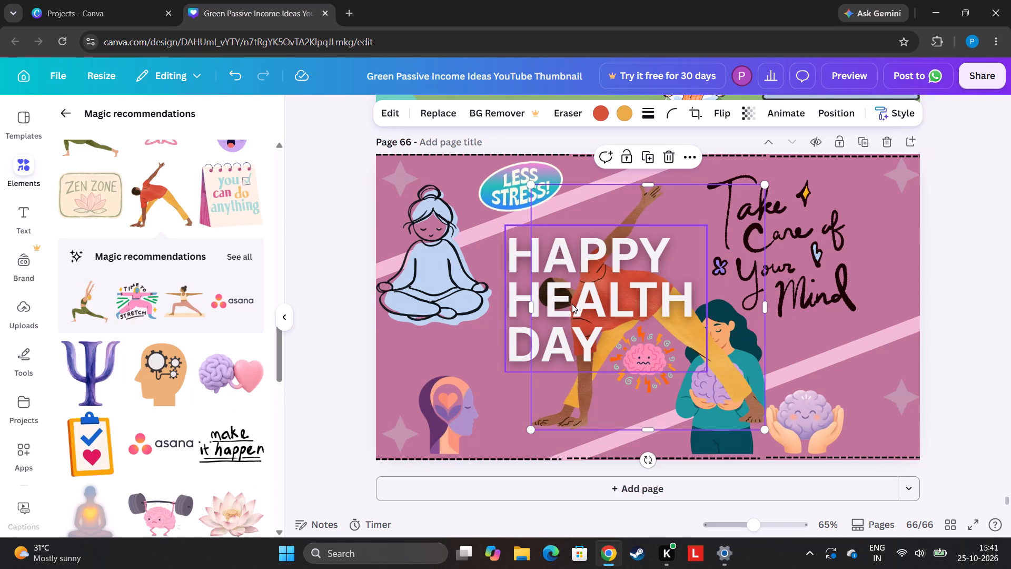
Shrink the triangle-pose man to under a third of his size and place him just above "HAPPY", beside the "LESS STRESS!" badge.
{"action": "left_click_drag", "start_coordinate": [718, 371], "coordinate": [884, 336]}
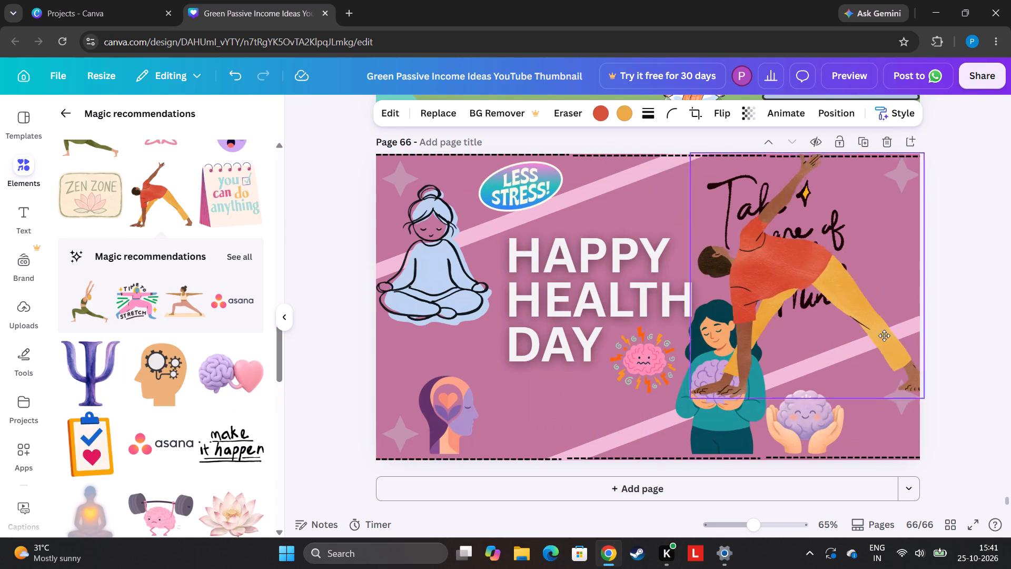
{"action": "left_click_drag", "start_coordinate": [884, 336], "coordinate": [894, 331]}
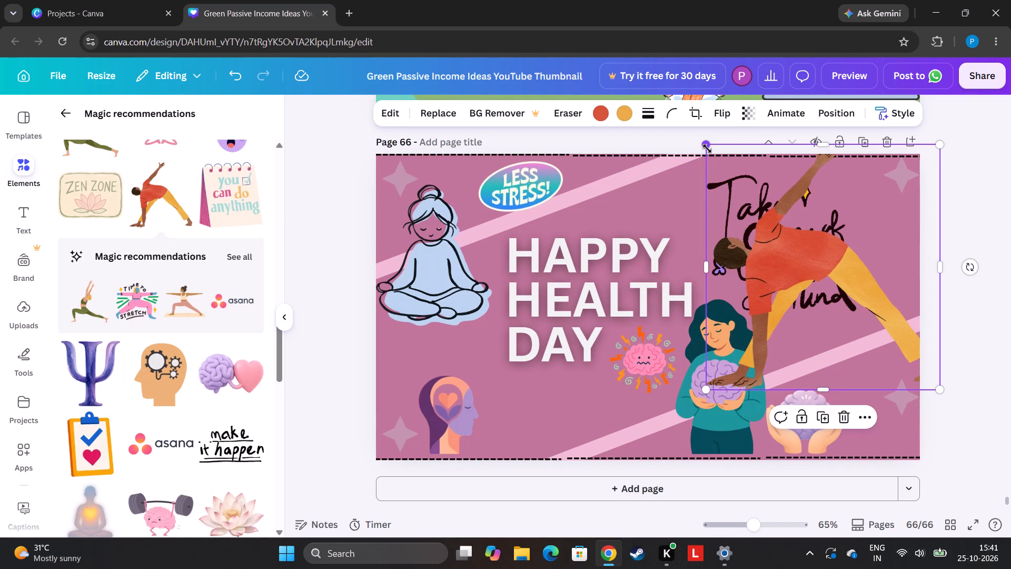
{"action": "left_click_drag", "start_coordinate": [707, 149], "coordinate": [870, 273]}
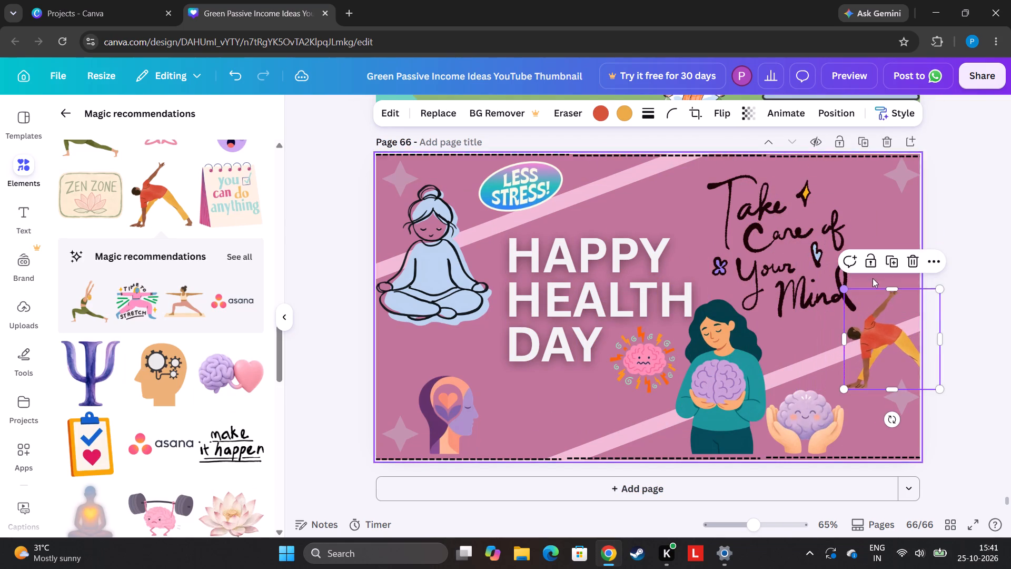
{"action": "left_click_drag", "start_coordinate": [898, 340], "coordinate": [883, 235]}
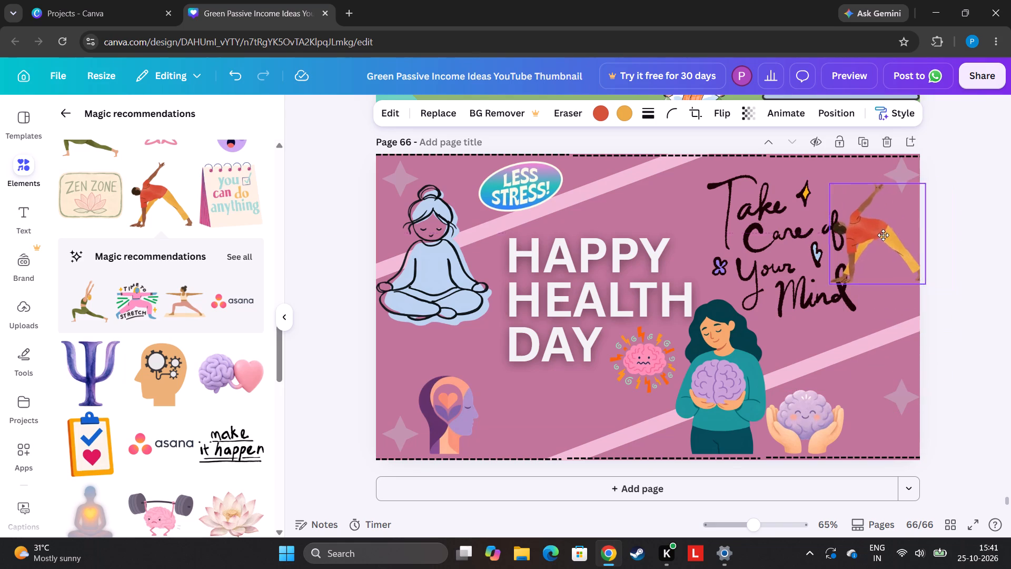
{"action": "left_click_drag", "start_coordinate": [883, 235], "coordinate": [637, 186]}
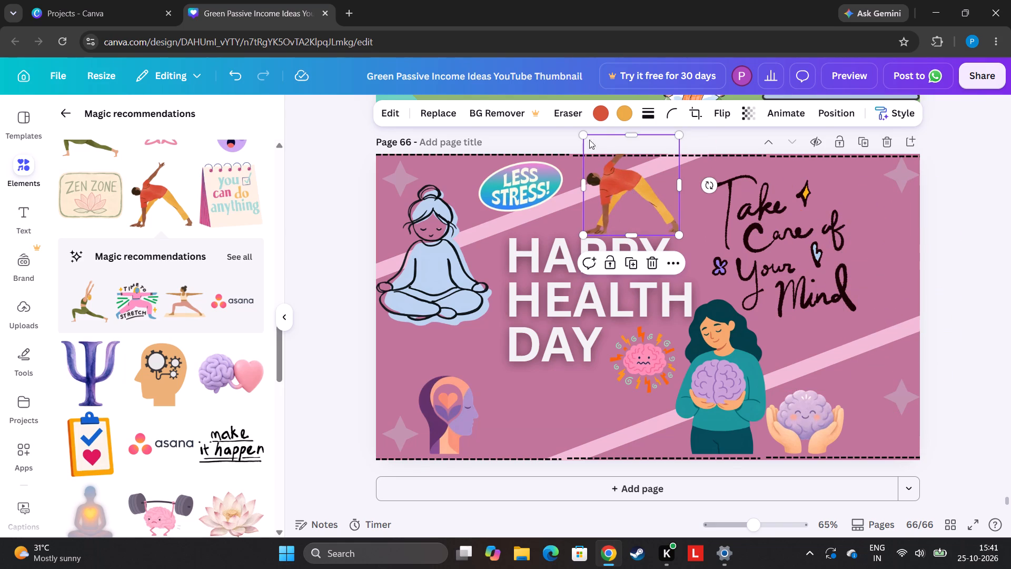
{"action": "left_click_drag", "start_coordinate": [583, 133], "coordinate": [609, 169]}
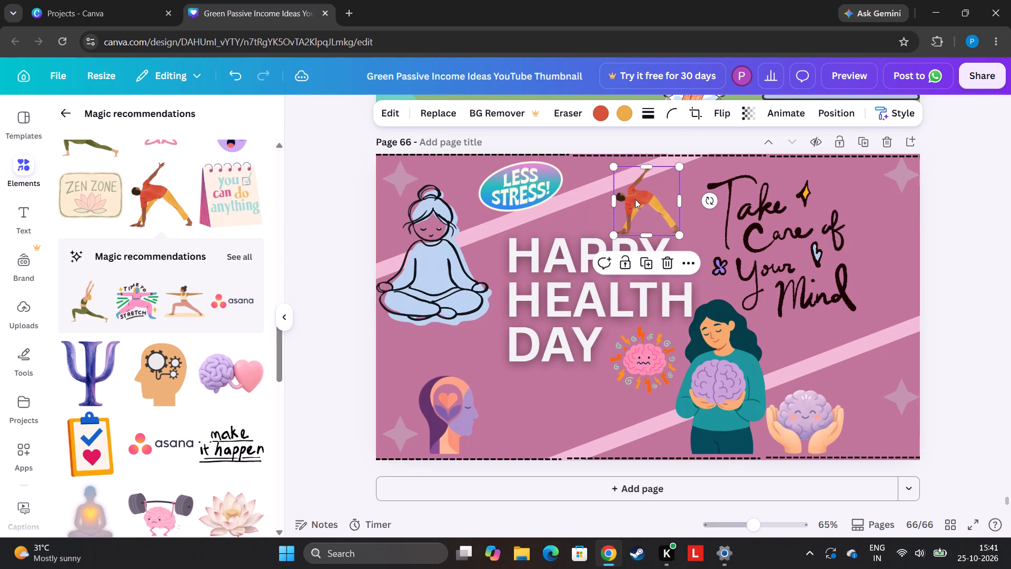
{"action": "left_click_drag", "start_coordinate": [645, 203], "coordinate": [622, 207]}
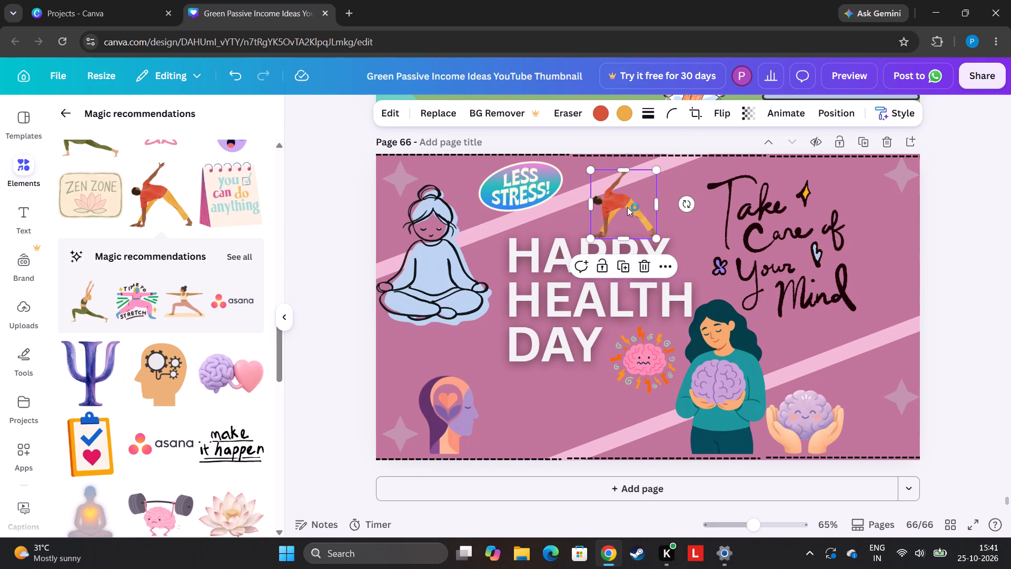
{"action": "left_click", "coordinate": [965, 297]}
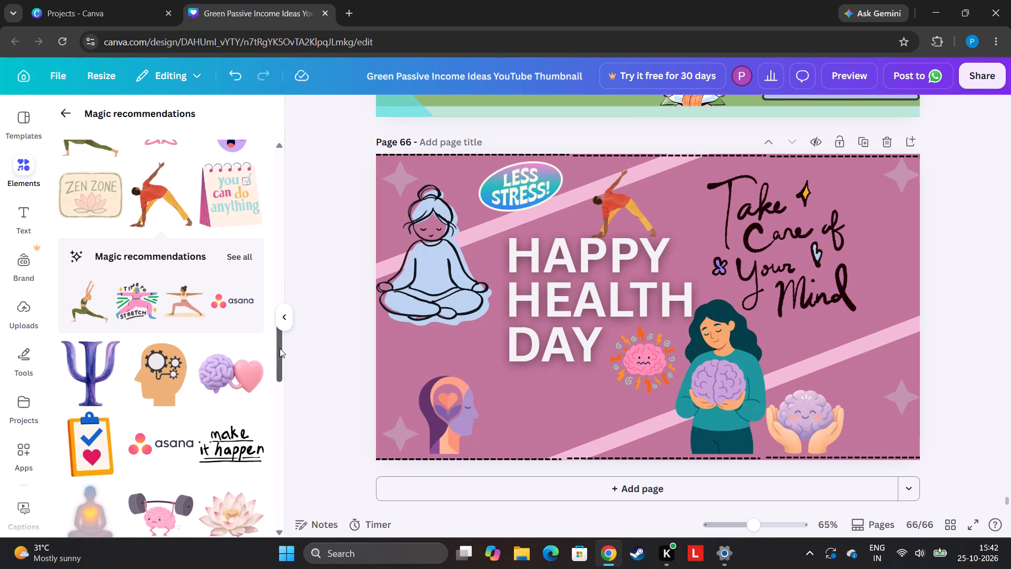
Add the lunging yoga woman in green, shrink her to about a third size, and place her beside the "Take Care of Your Mind" lettering.
{"action": "left_click", "coordinate": [82, 299]}
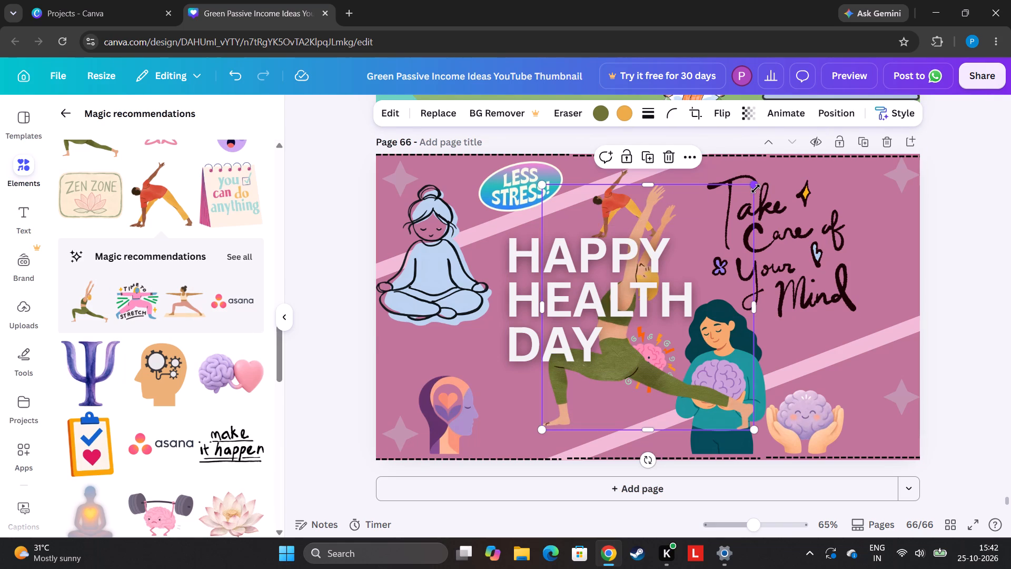
{"action": "left_click_drag", "start_coordinate": [756, 188], "coordinate": [713, 418]}
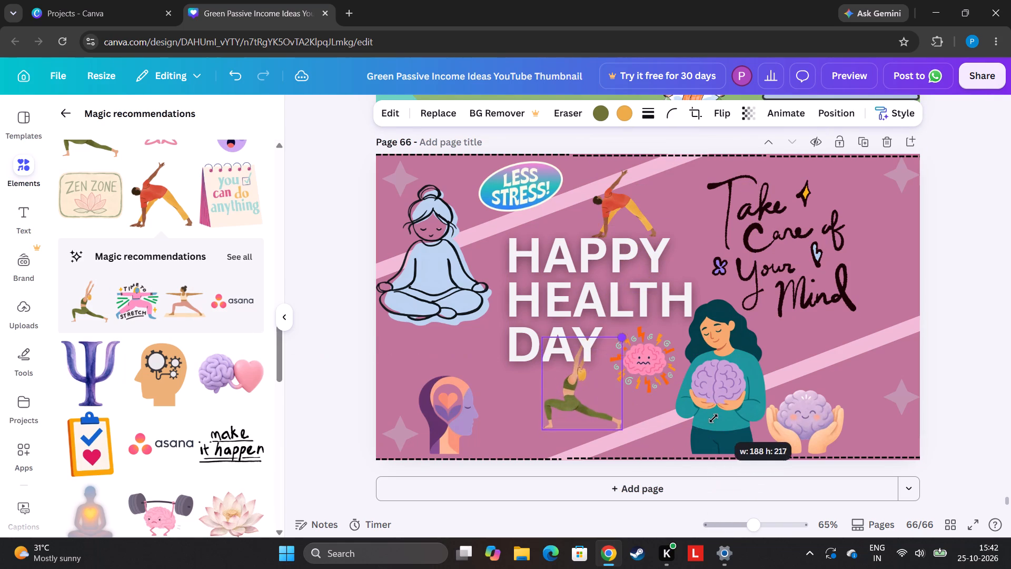
{"action": "left_click_drag", "start_coordinate": [713, 418], "coordinate": [712, 433]}
{"action": "left_click_drag", "start_coordinate": [587, 398], "coordinate": [576, 415]}
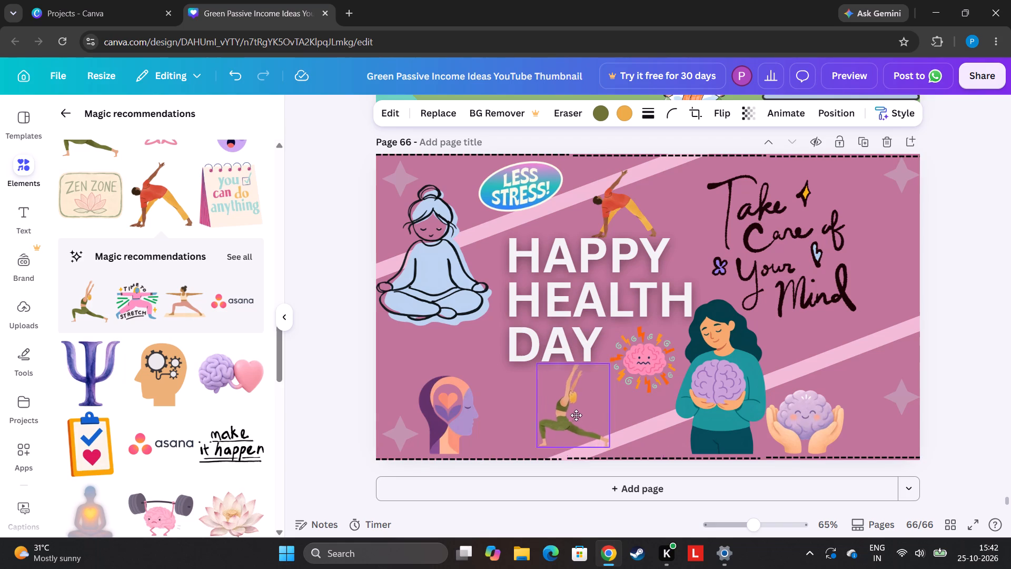
{"action": "left_click_drag", "start_coordinate": [576, 415], "coordinate": [865, 333]}
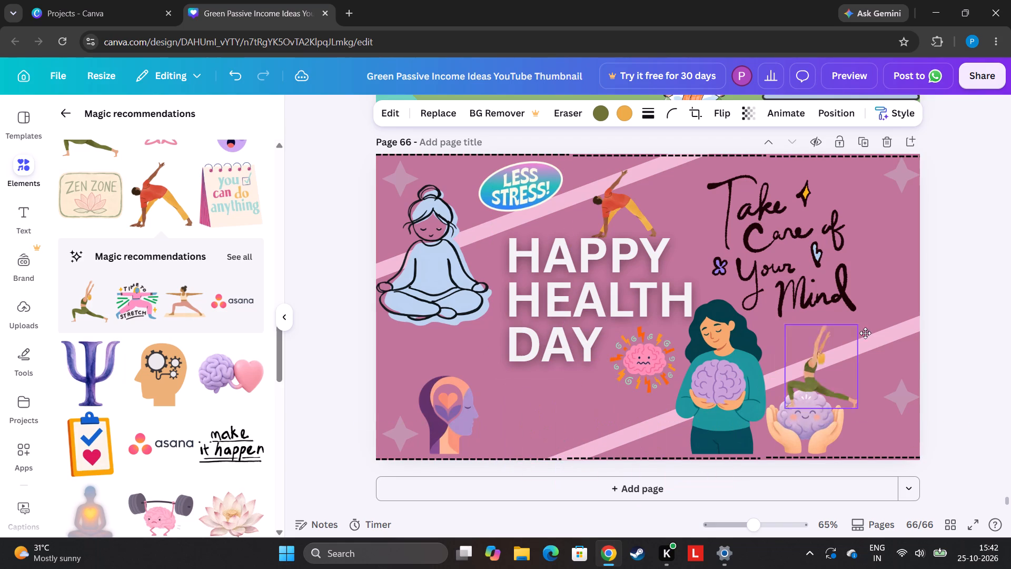
{"action": "left_click_drag", "start_coordinate": [865, 333], "coordinate": [893, 234]}
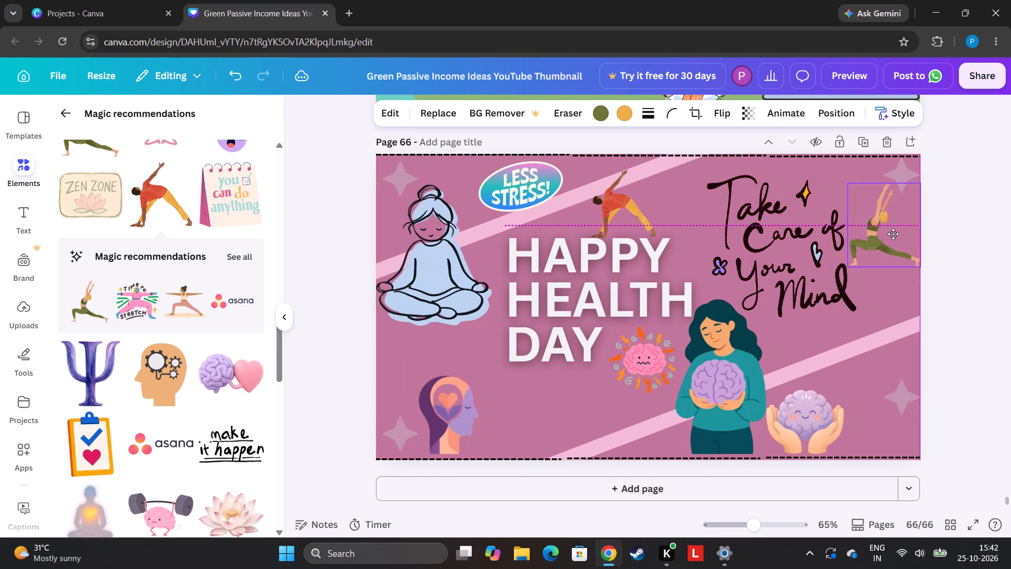
{"action": "left_click_drag", "start_coordinate": [893, 234], "coordinate": [888, 243]}
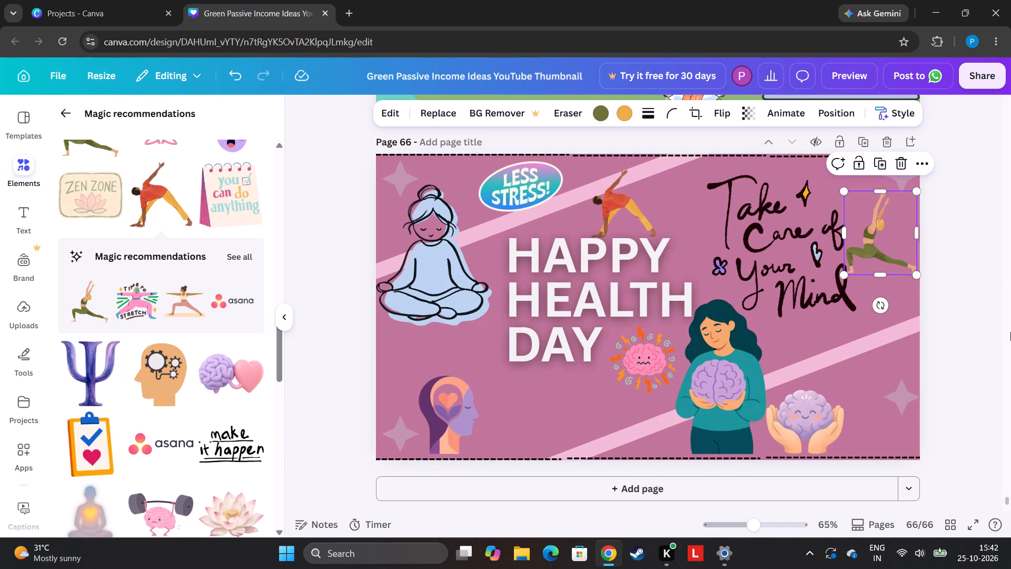
Add the recommended weightlifting pink brain graphic, shrink it to about a quarter size, and place it below "DAY", beside the head profile.
{"action": "left_click", "coordinate": [171, 524]}
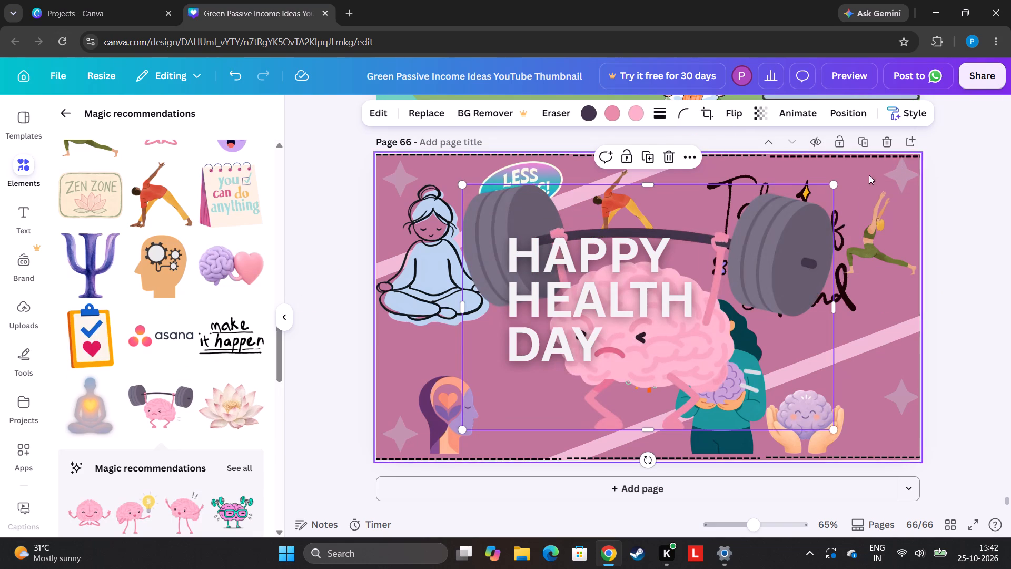
{"action": "left_click_drag", "start_coordinate": [836, 185], "coordinate": [722, 396]}
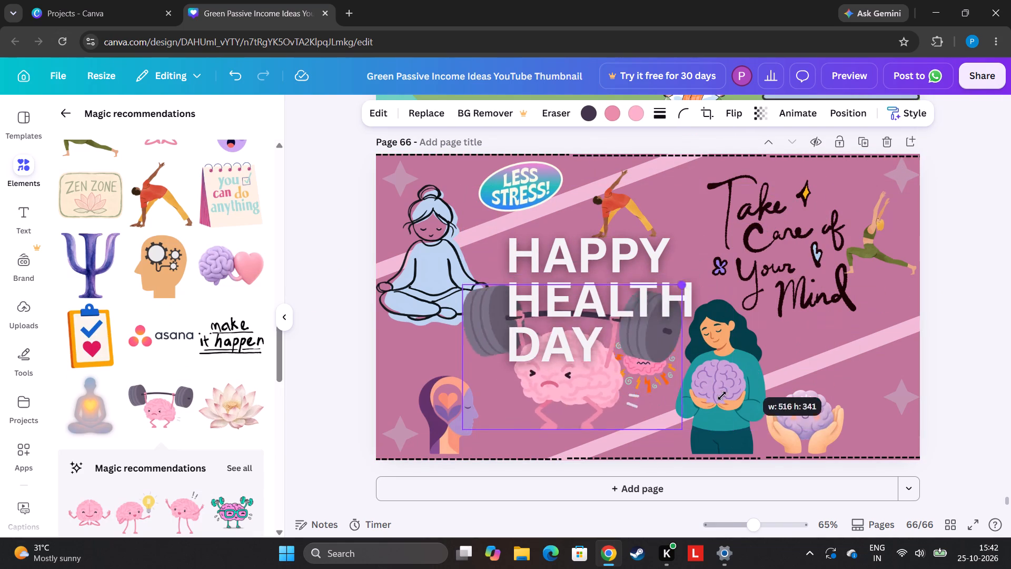
{"action": "left_click_drag", "start_coordinate": [722, 396], "coordinate": [652, 485]}
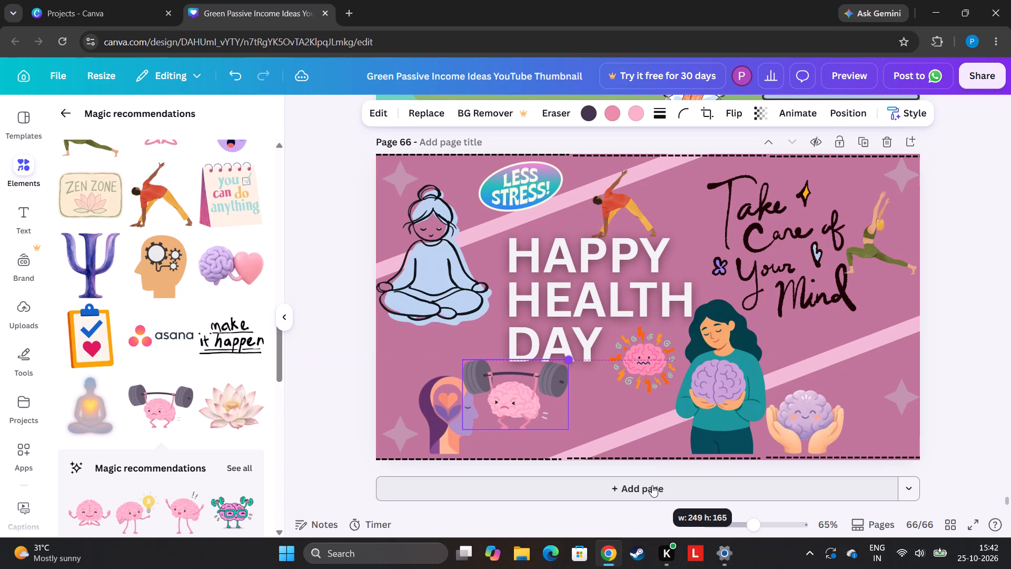
{"action": "left_click_drag", "start_coordinate": [652, 485], "coordinate": [656, 474]}
{"action": "left_click_drag", "start_coordinate": [527, 393], "coordinate": [887, 315]}
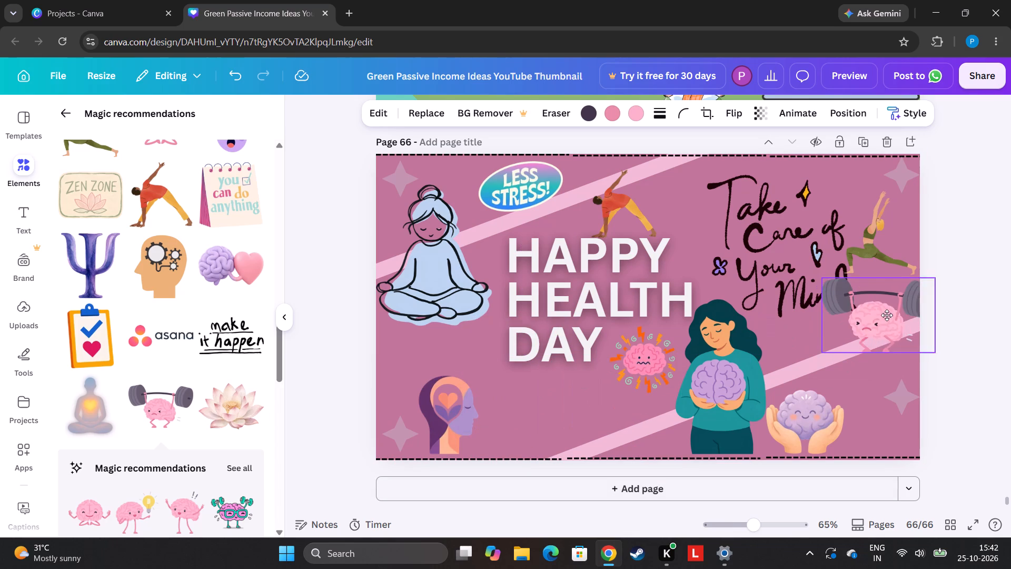
{"action": "left_click_drag", "start_coordinate": [887, 315], "coordinate": [634, 208]}
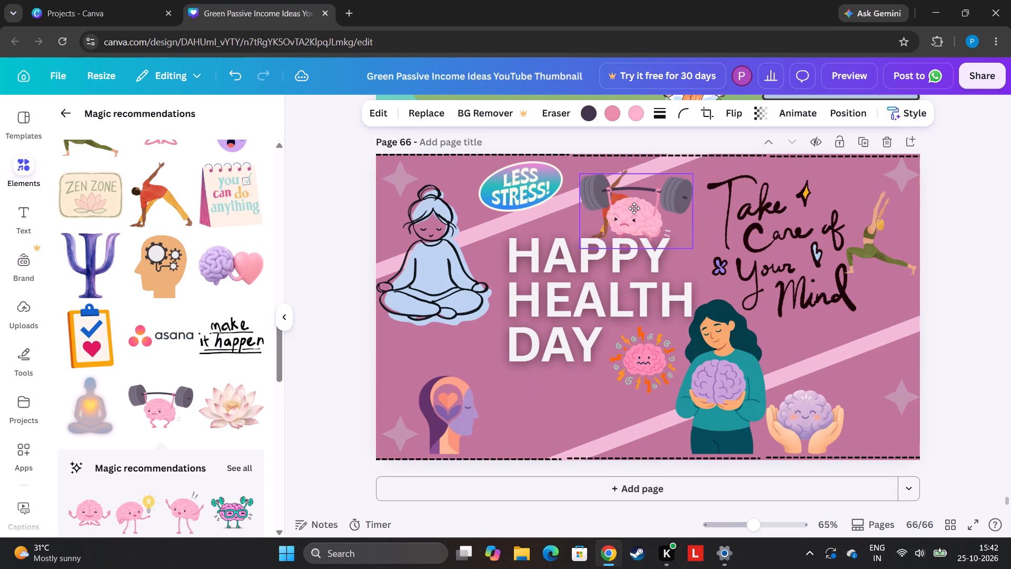
{"action": "left_click_drag", "start_coordinate": [634, 208], "coordinate": [590, 297]}
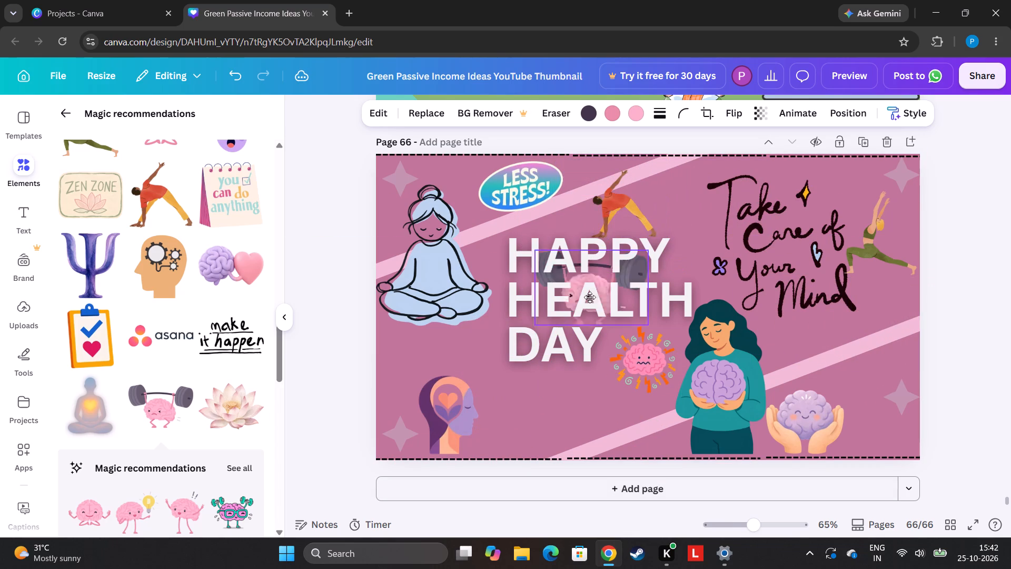
{"action": "left_click_drag", "start_coordinate": [590, 297], "coordinate": [446, 348]}
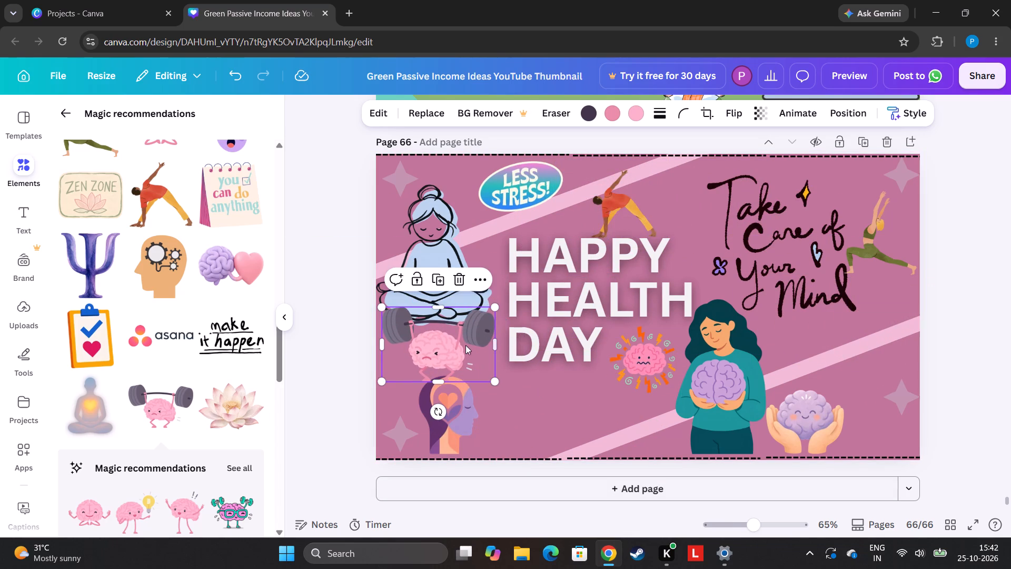
{"action": "left_click_drag", "start_coordinate": [463, 335], "coordinate": [588, 404]}
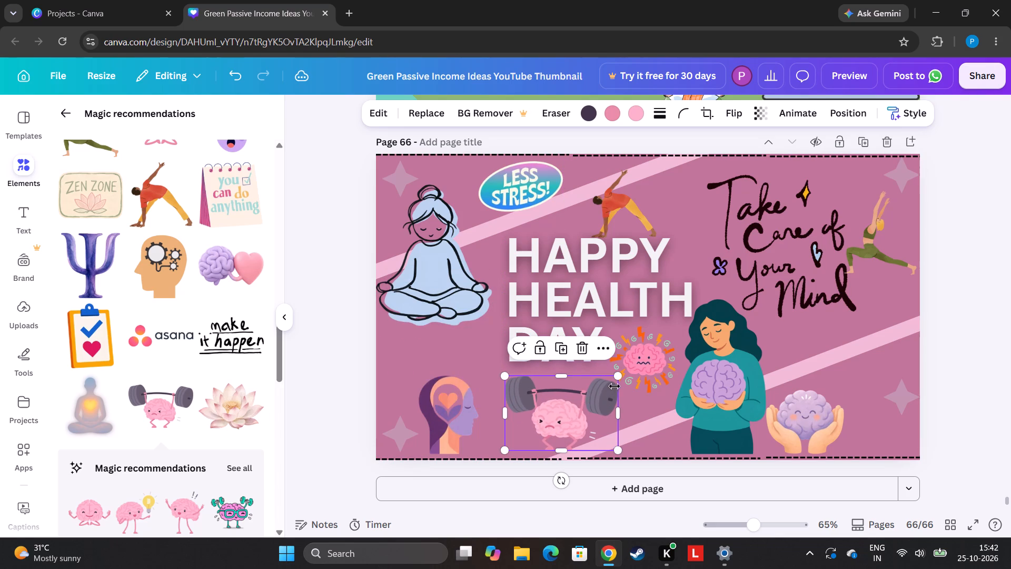
{"action": "left_click_drag", "start_coordinate": [621, 377], "coordinate": [581, 385]}
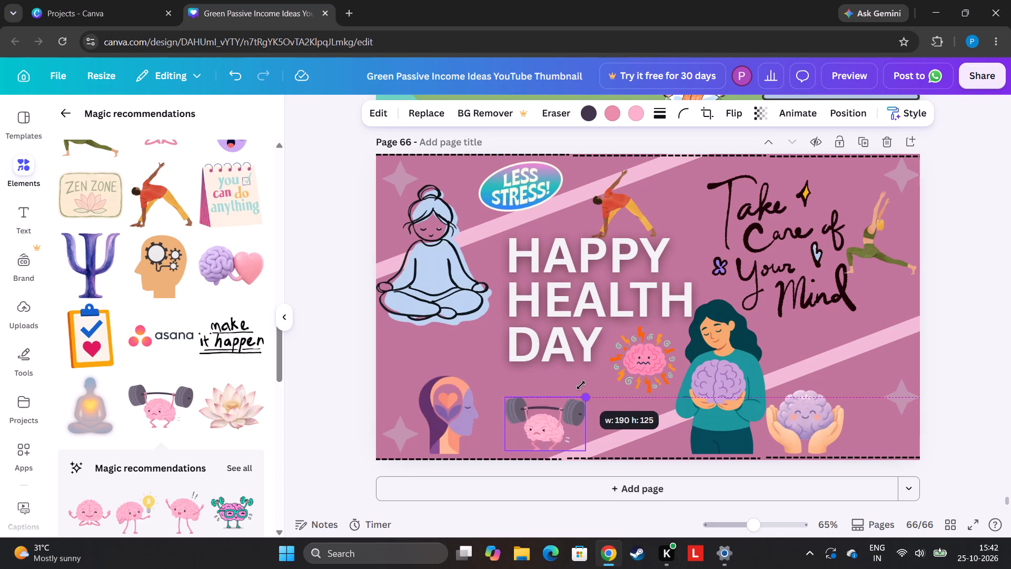
{"action": "left_click_drag", "start_coordinate": [581, 385], "coordinate": [587, 380]}
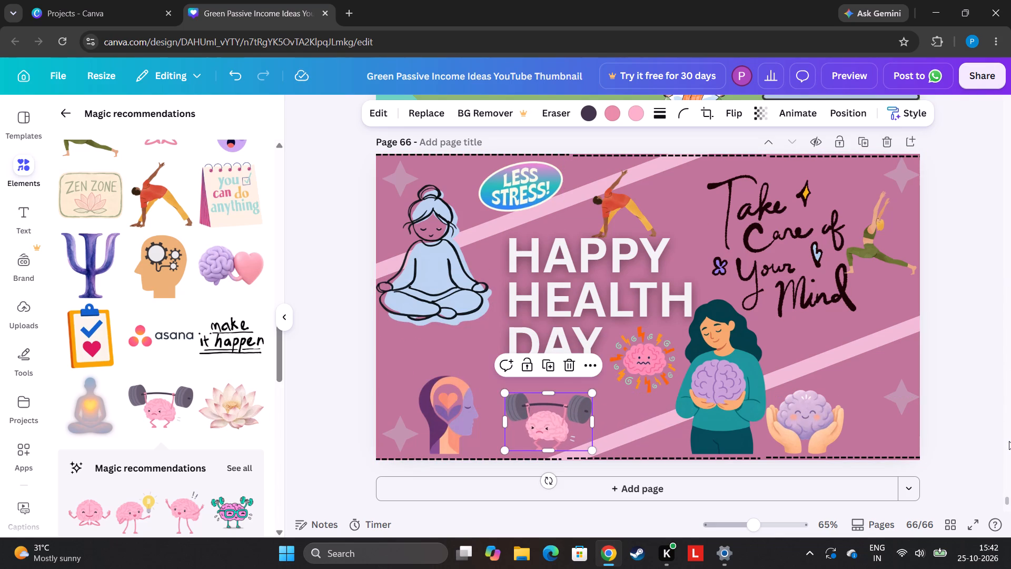
Duplicate the "SEASON 2026-2027" text on page 65 and move the copy onto page 66.
{"action": "left_click_drag", "start_coordinate": [1010, 498], "coordinate": [1010, 493]}
{"action": "left_click", "coordinate": [603, 217]}
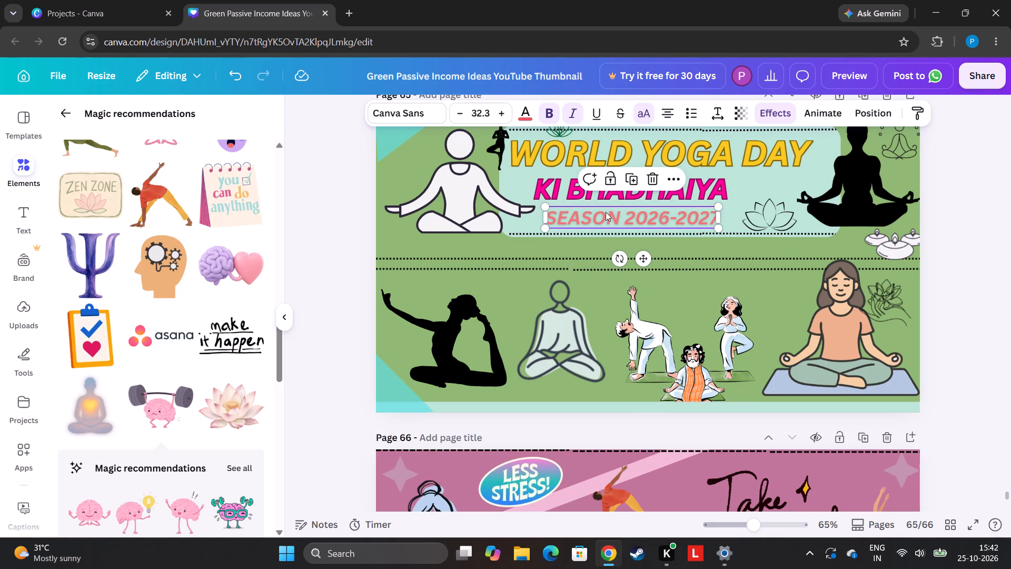
{"action": "left_click", "coordinate": [629, 171]}
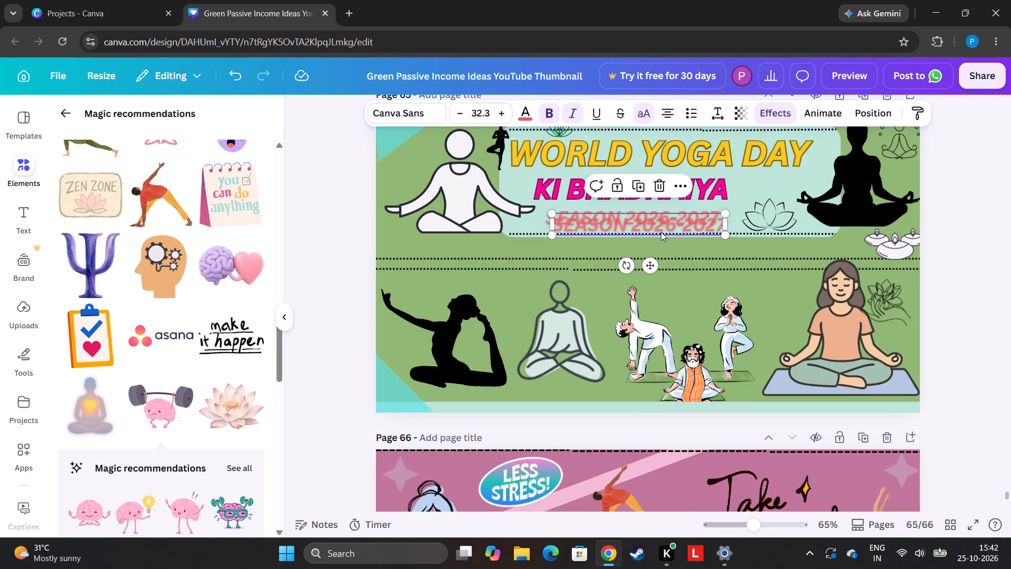
{"action": "left_click_drag", "start_coordinate": [661, 221], "coordinate": [713, 482]}
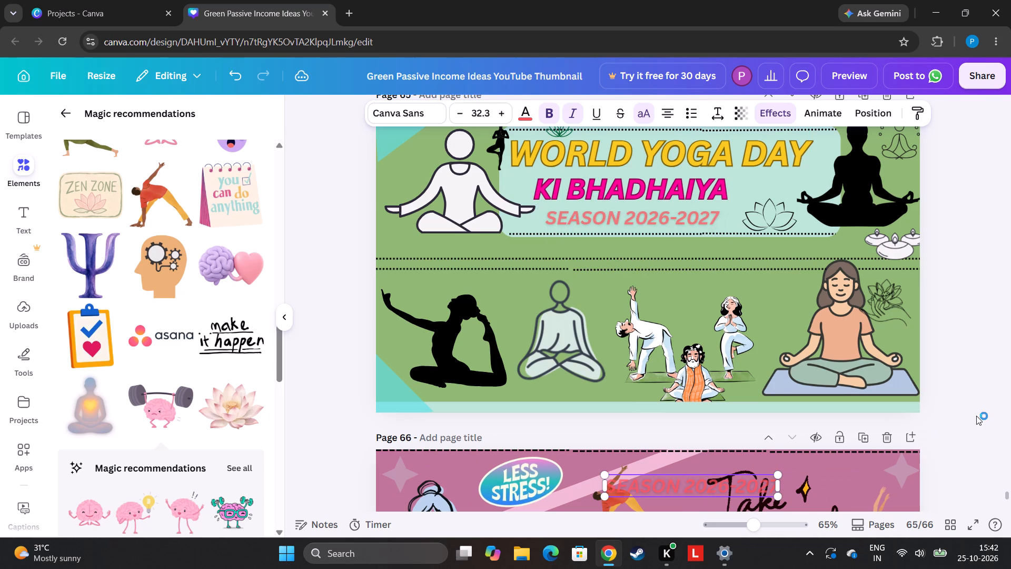
{"action": "left_click_drag", "start_coordinate": [1010, 494], "coordinate": [1010, 519]}
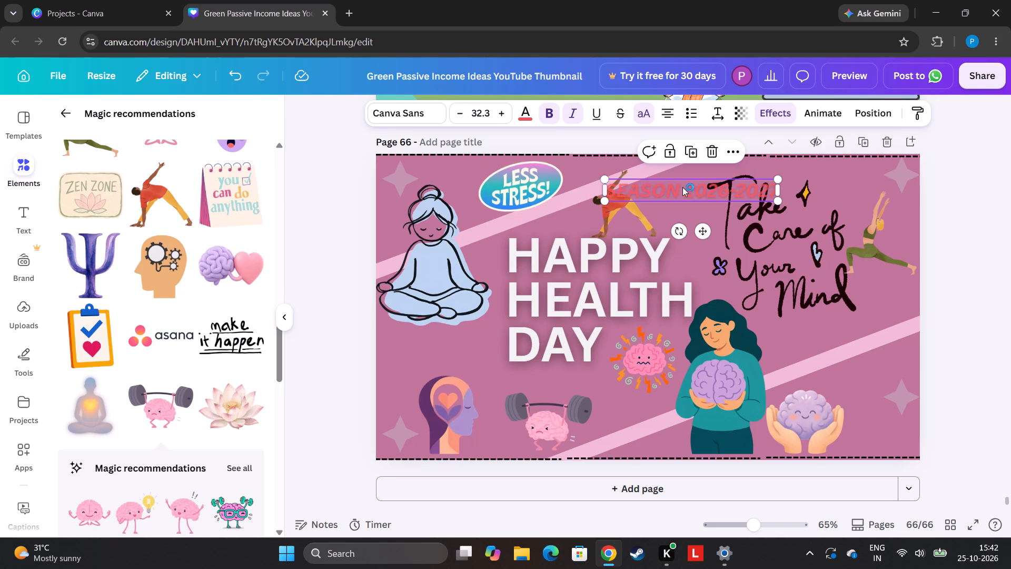
Shrink the copied "SEASON 2026-2027" text to size 24.3 and place it directly beneath "DAY".
{"action": "left_click_drag", "start_coordinate": [682, 187], "coordinate": [536, 371]}
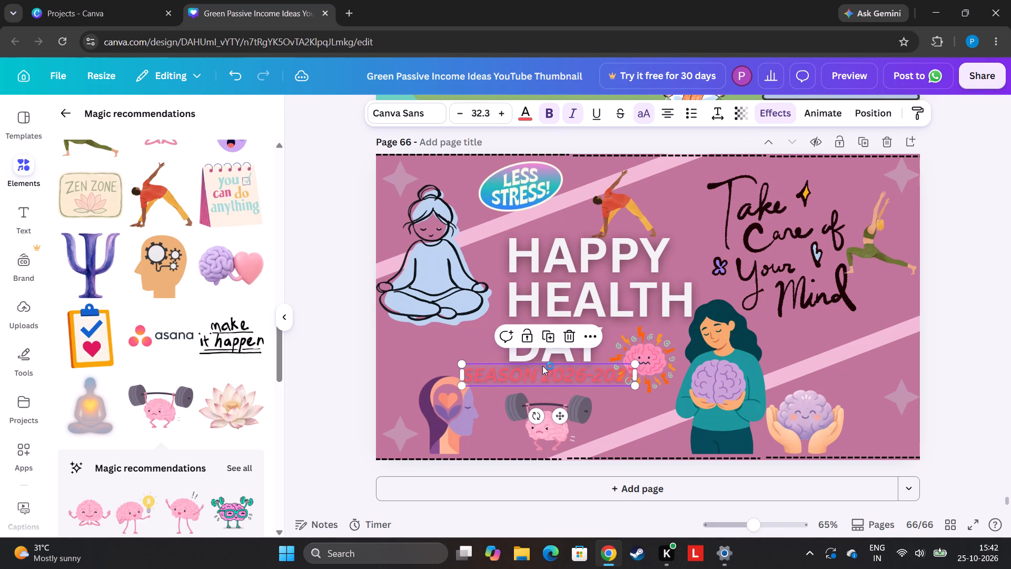
{"action": "left_click_drag", "start_coordinate": [632, 363], "coordinate": [602, 371]}
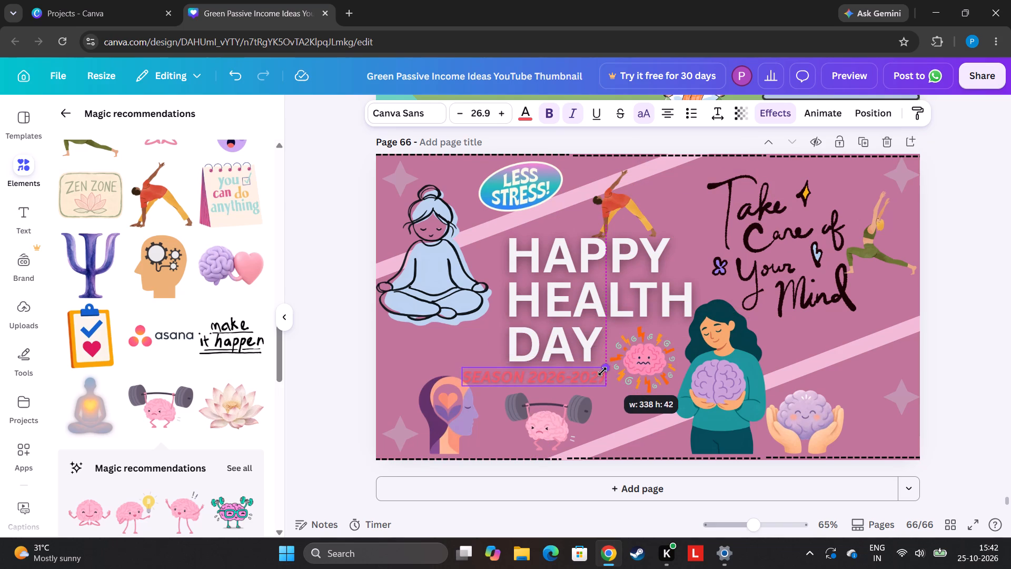
{"action": "left_click_drag", "start_coordinate": [602, 371], "coordinate": [592, 373]}
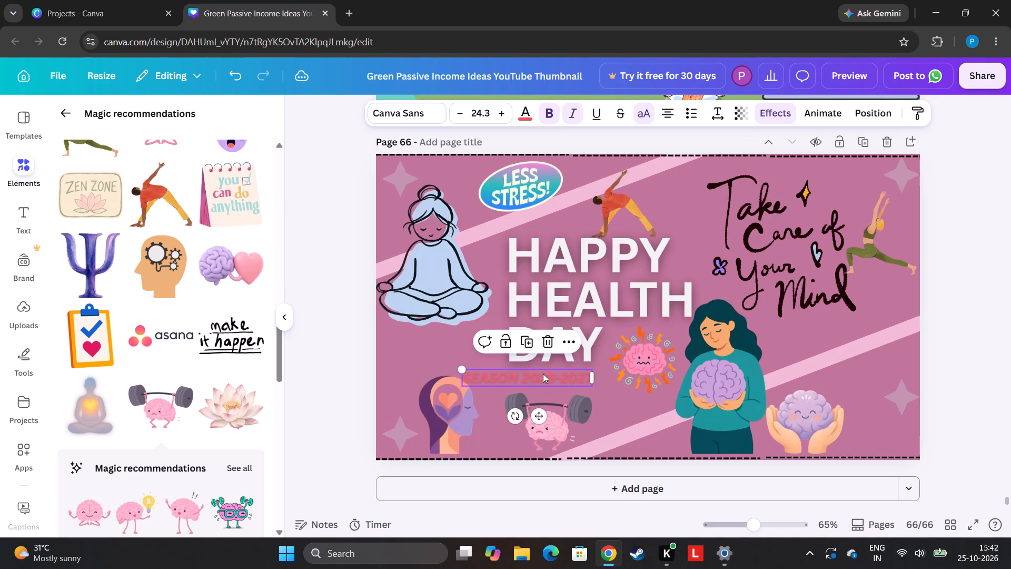
{"action": "left_click_drag", "start_coordinate": [543, 374], "coordinate": [562, 374]}
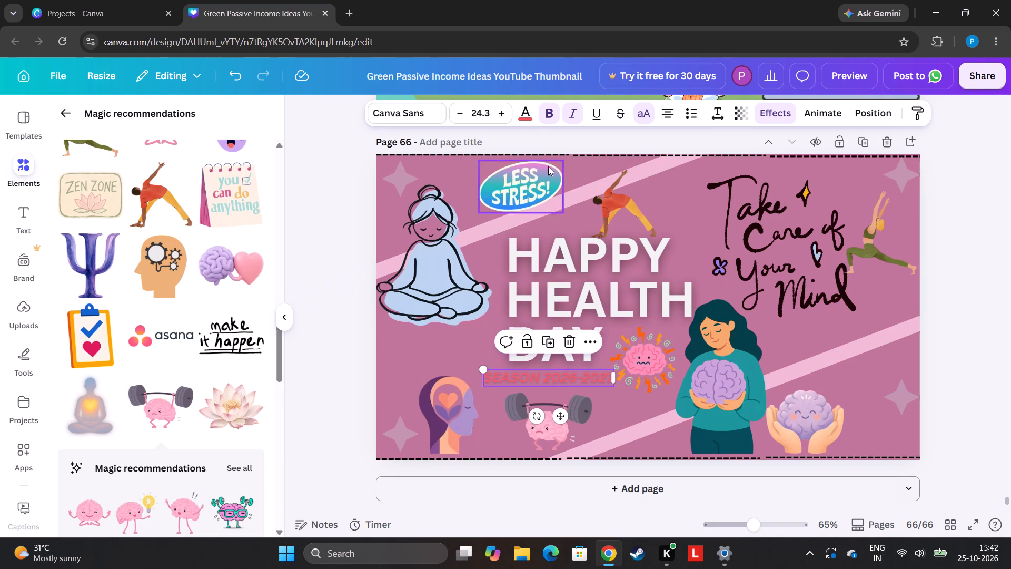
Try white, turquoise #5bffd3 and magenta on the "SEASON 2026-2027" text, then settle on vivid red #e60124.
{"action": "left_click", "coordinate": [527, 120]}
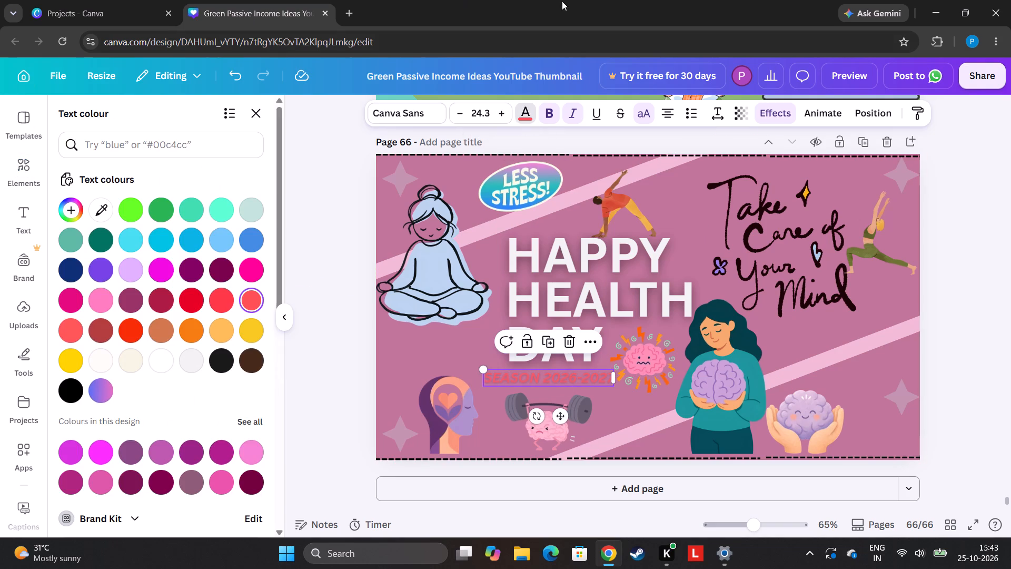
{"action": "left_click", "coordinate": [165, 357]}
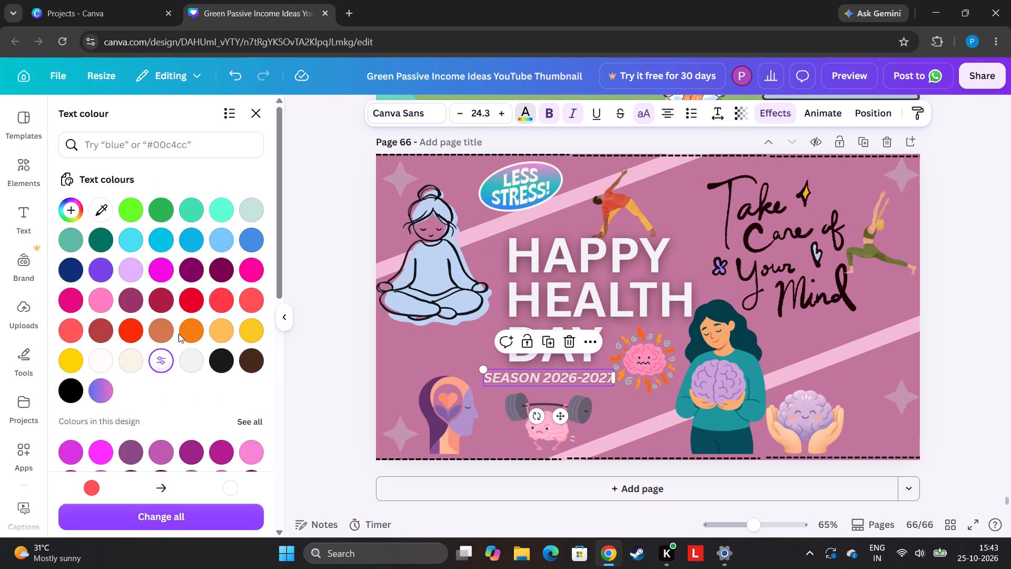
{"action": "left_click", "coordinate": [232, 214]}
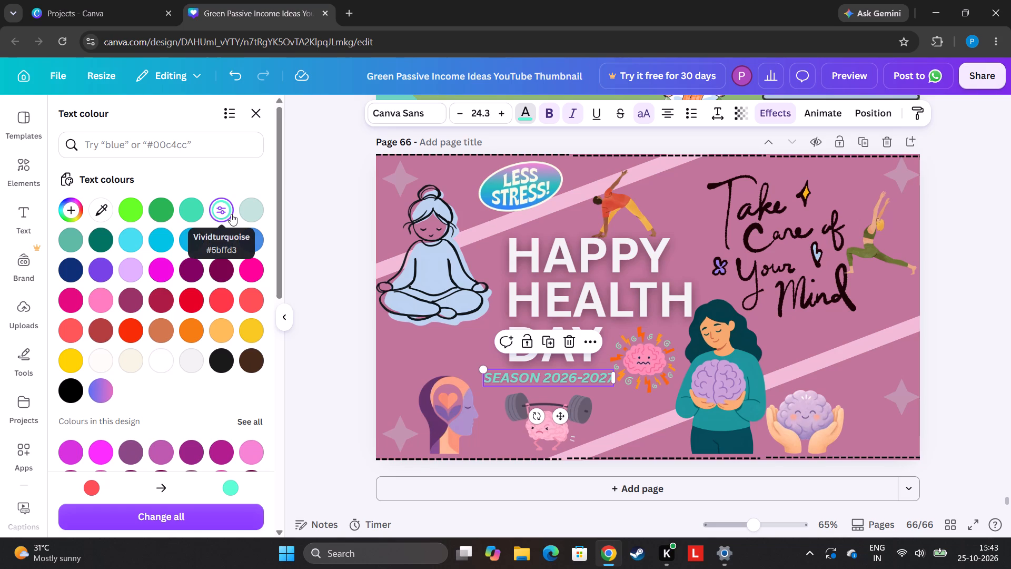
{"action": "left_click", "coordinate": [161, 270]}
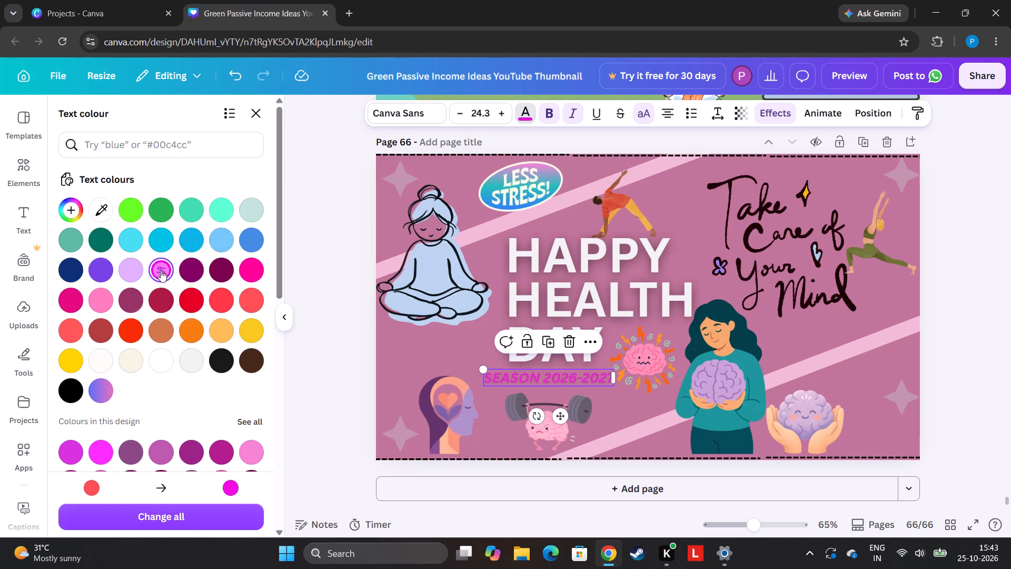
{"action": "left_click", "coordinate": [194, 300]}
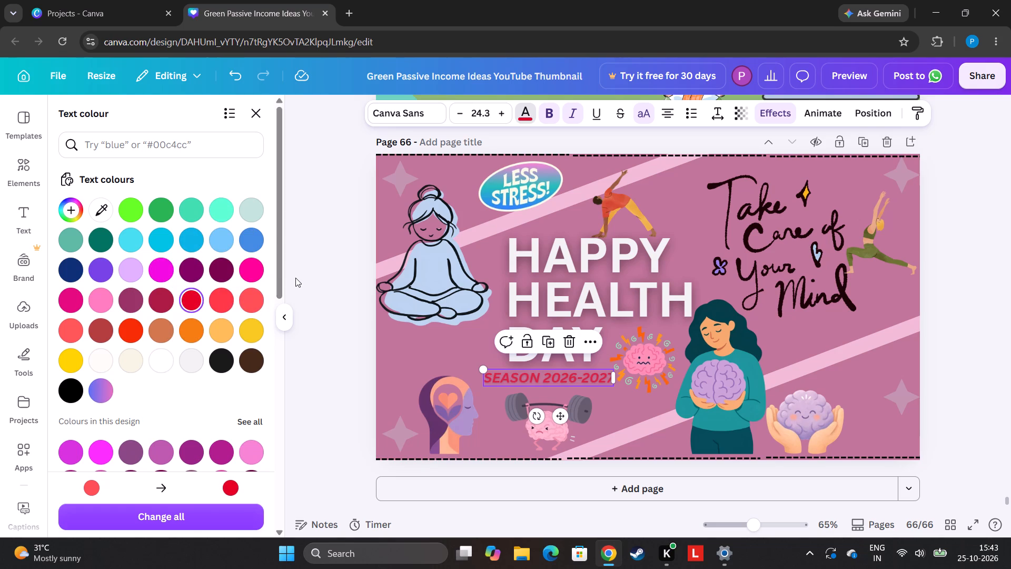
{"action": "left_click", "coordinate": [295, 278]}
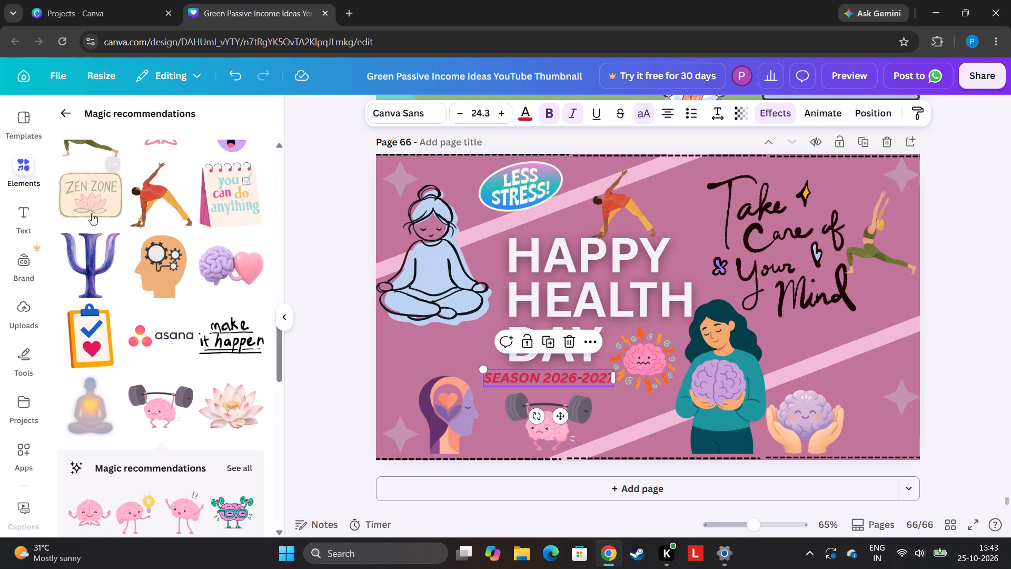
Add the recommended glowing meditating figure, shrink it to about 97 by 124, and place it at the end of "HAPPY".
{"action": "left_click", "coordinate": [97, 397]}
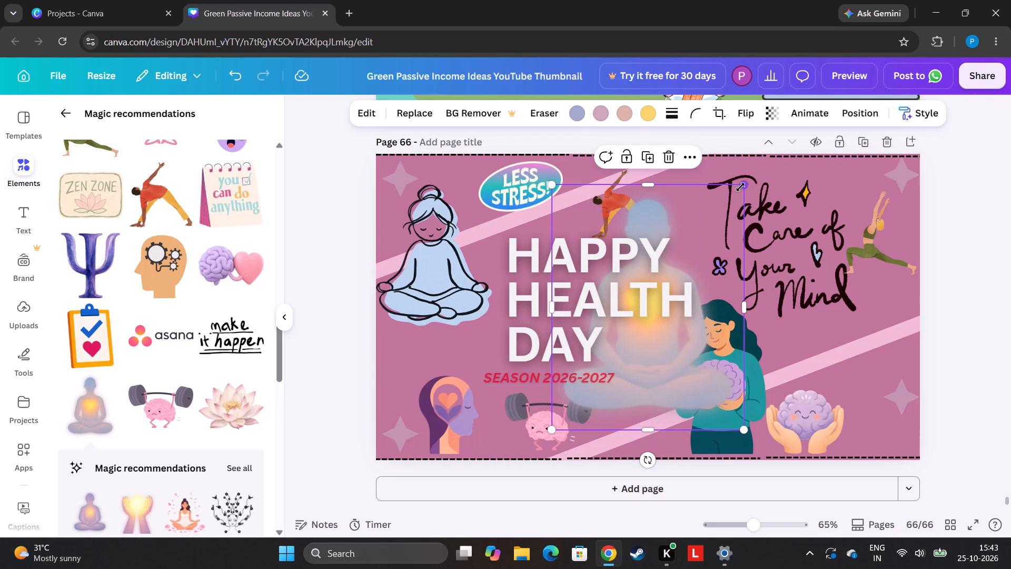
{"action": "left_click_drag", "start_coordinate": [740, 188], "coordinate": [695, 385]}
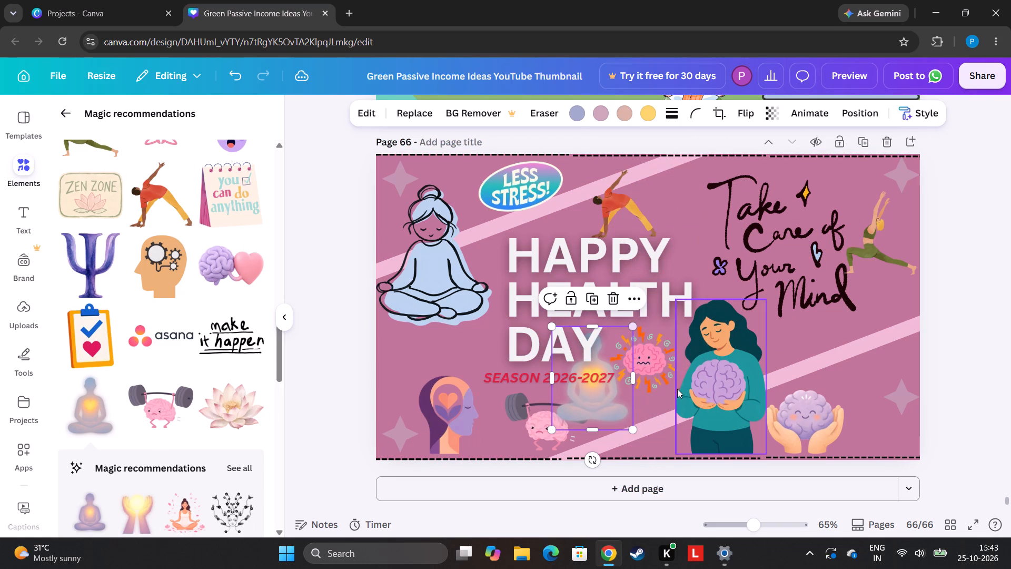
{"action": "left_click_drag", "start_coordinate": [601, 397], "coordinate": [826, 357]}
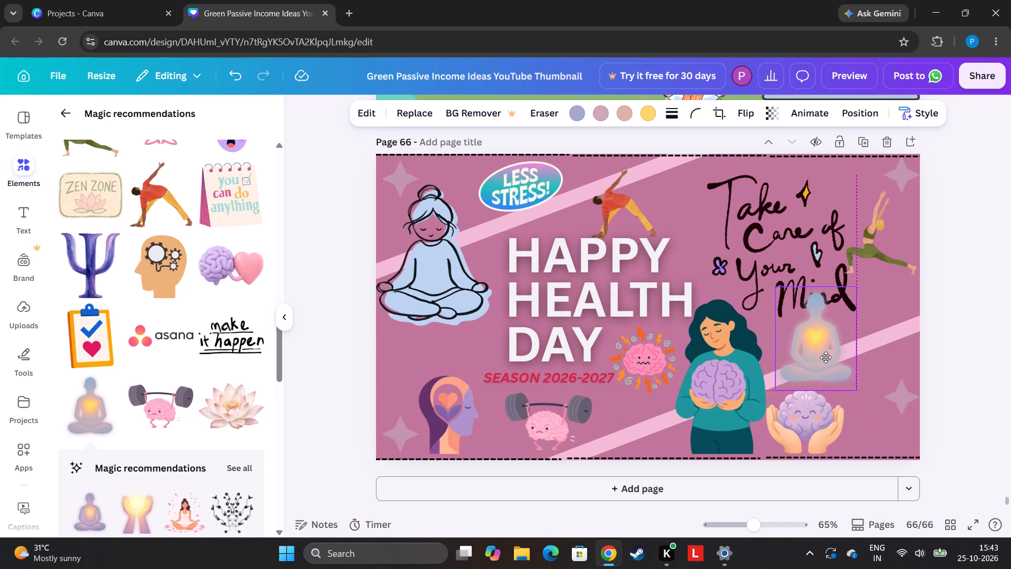
{"action": "left_click_drag", "start_coordinate": [826, 357], "coordinate": [826, 355]}
{"action": "left_click_drag", "start_coordinate": [859, 281], "coordinate": [825, 333]}
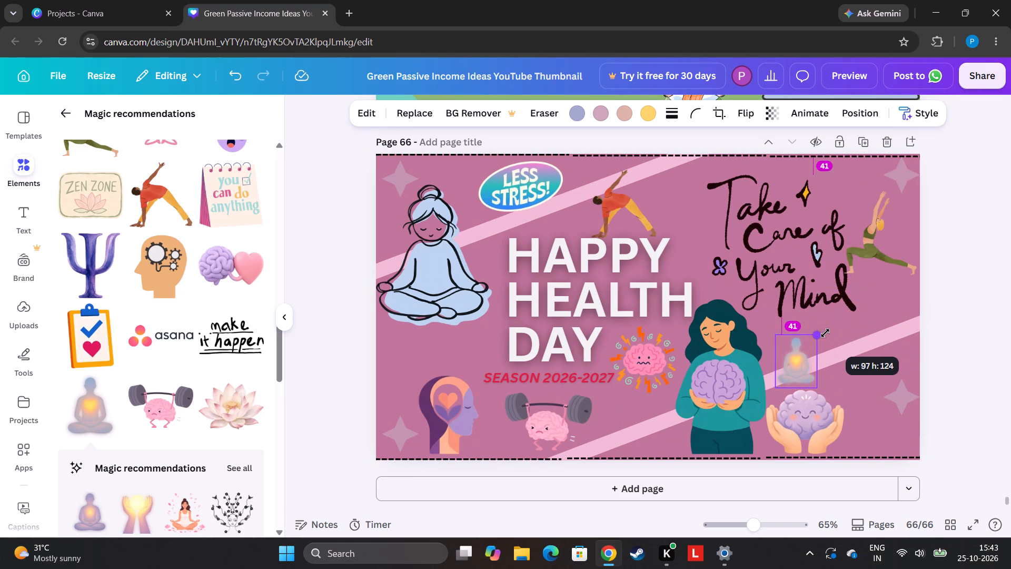
{"action": "left_click_drag", "start_coordinate": [825, 333], "coordinate": [824, 330]}
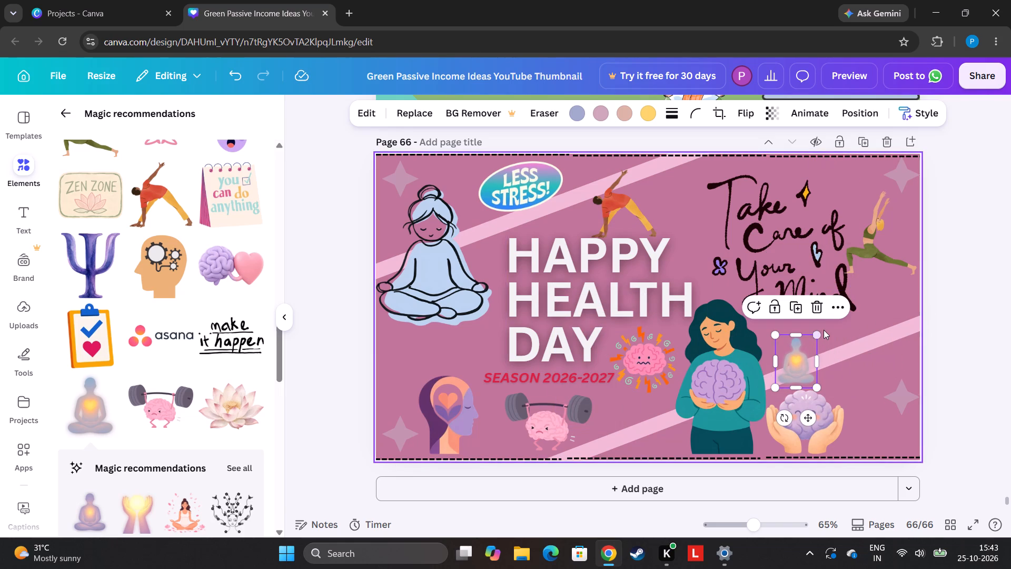
{"action": "left_click_drag", "start_coordinate": [797, 356], "coordinate": [695, 209]}
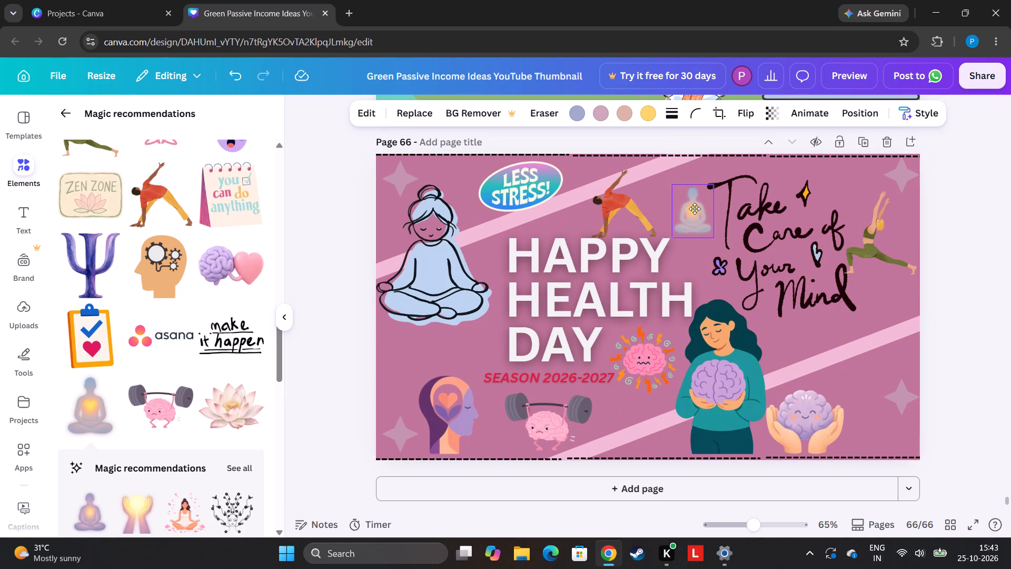
{"action": "left_click_drag", "start_coordinate": [695, 209], "coordinate": [685, 251]}
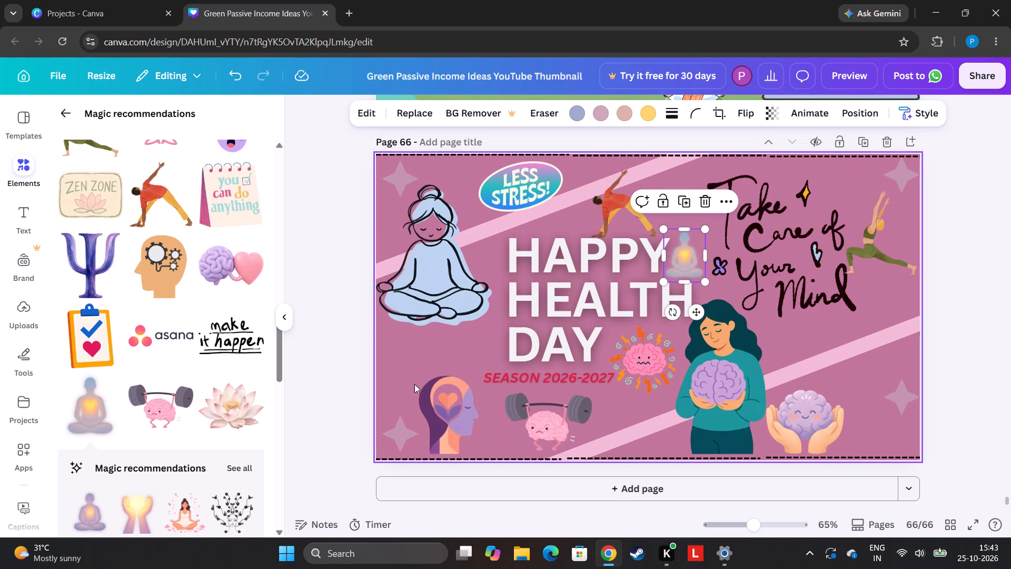
Enlarge the head profile with the heart by about a third and position it beneath the blue meditating woman.
{"action": "left_click", "coordinate": [429, 404]}
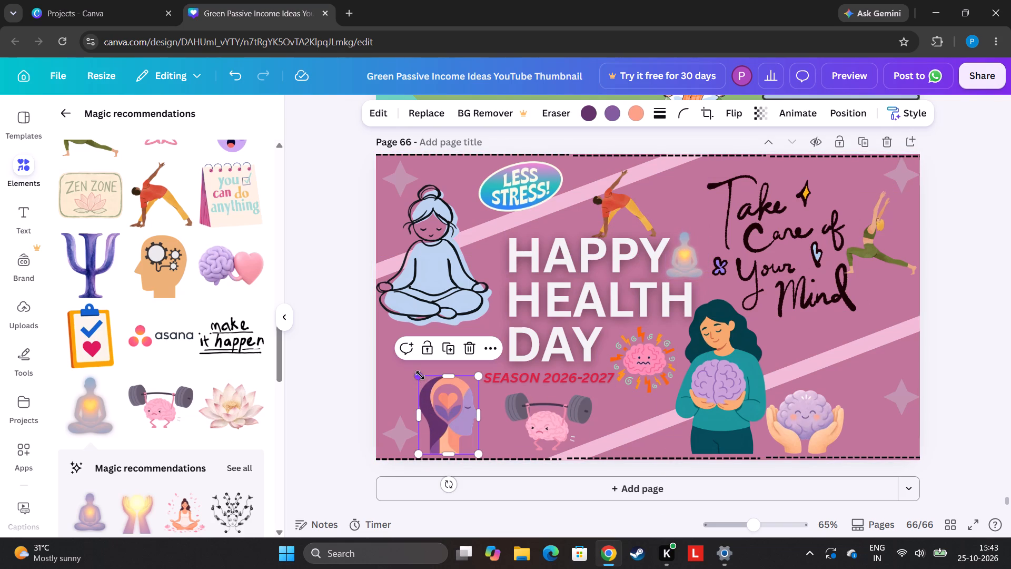
{"action": "left_click_drag", "start_coordinate": [420, 375], "coordinate": [437, 325]}
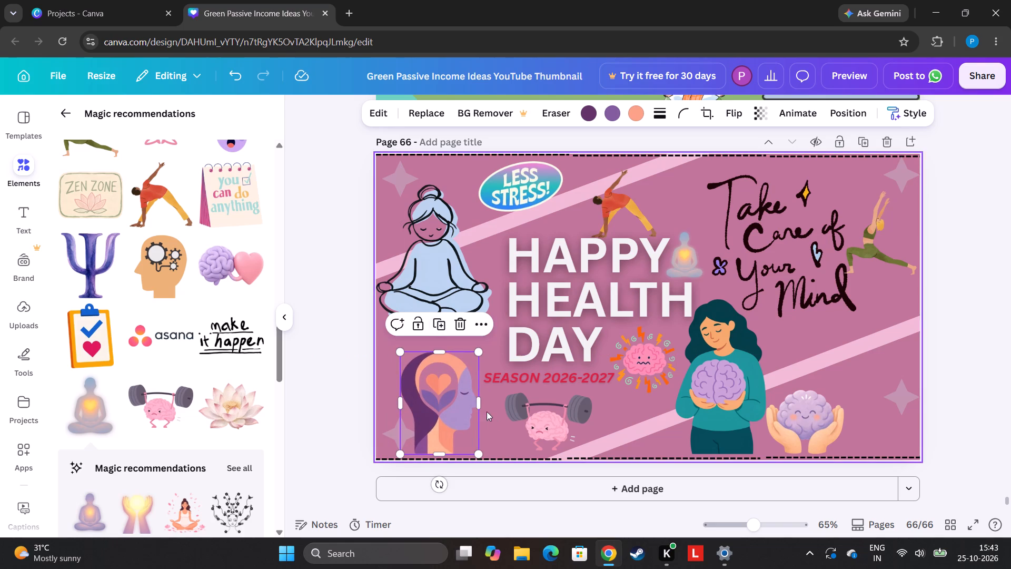
{"action": "left_click_drag", "start_coordinate": [461, 408], "coordinate": [471, 399]}
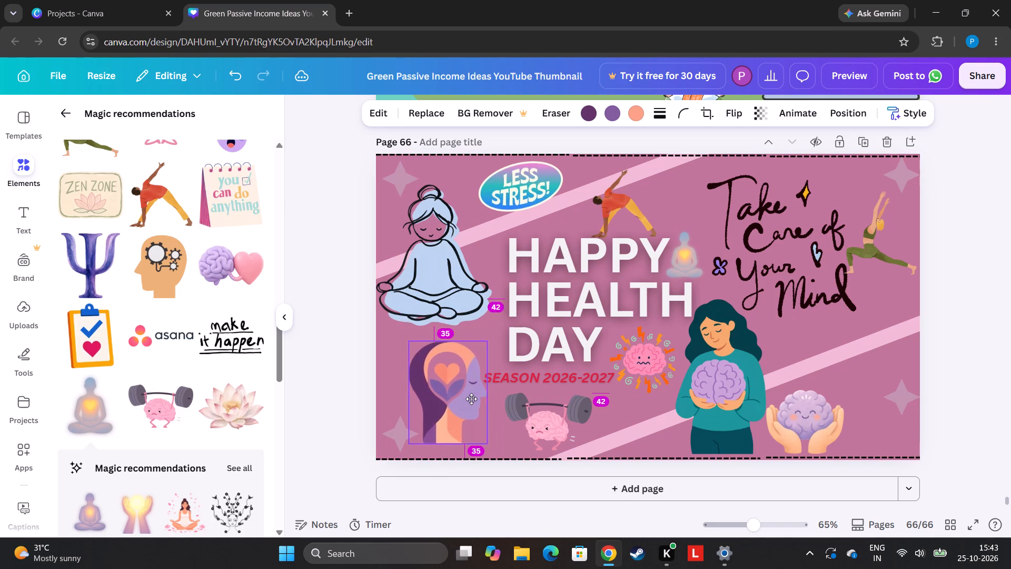
{"action": "left_click_drag", "start_coordinate": [471, 399], "coordinate": [468, 413]}
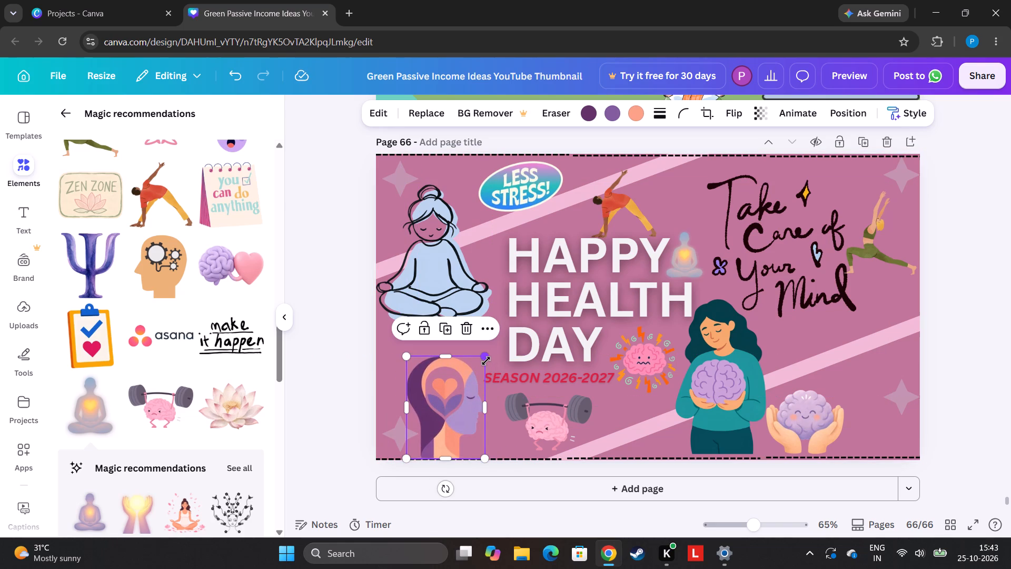
Shrink the head profile with the heart slightly and shift it toward the start of the "SEASON 2026-2027" line, along the bottom edge.
{"action": "left_click_drag", "start_coordinate": [485, 360], "coordinate": [479, 380]}
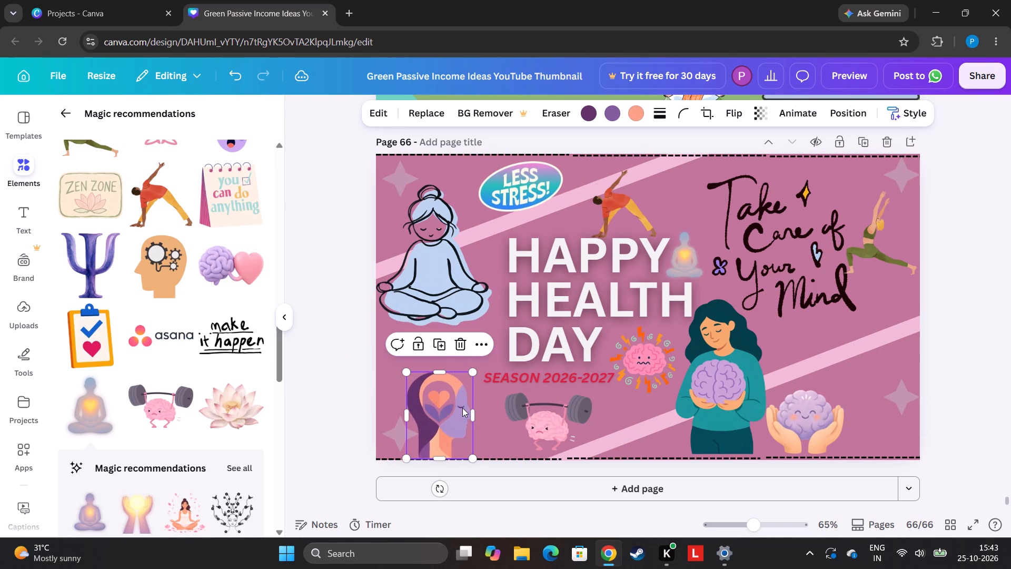
{"action": "left_click_drag", "start_coordinate": [462, 408], "coordinate": [475, 407]}
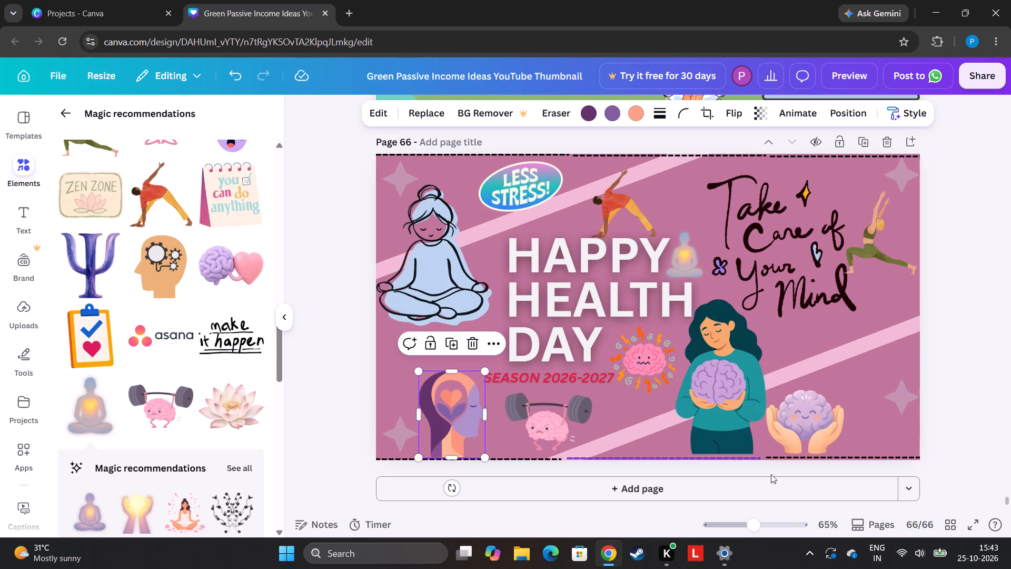
Duplicate the faded four-point star twice, placing one copy beside the cupped hands and one beneath the stretching woman in green.
{"action": "left_click", "coordinate": [913, 400]}
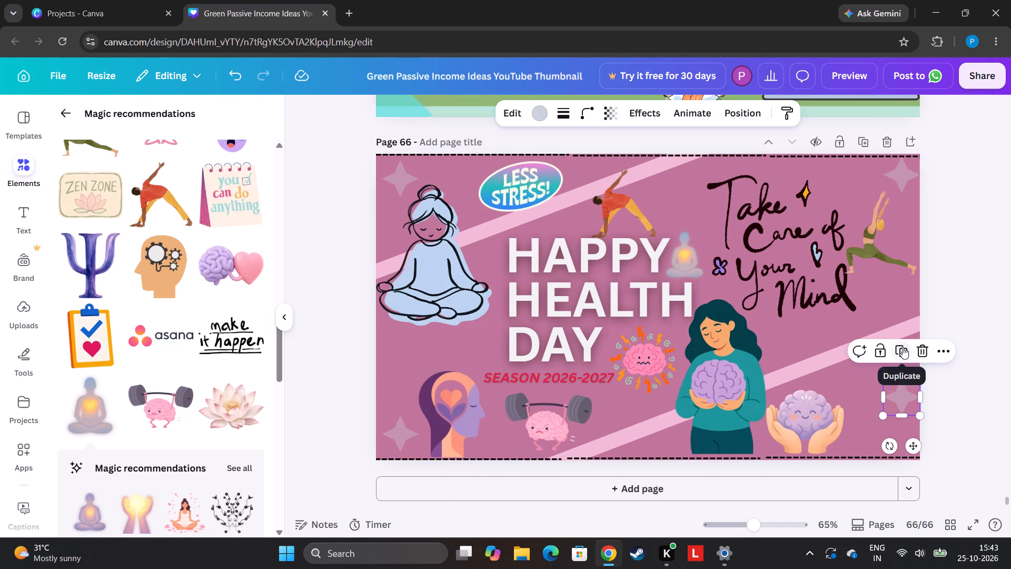
{"action": "left_click", "coordinate": [903, 347]}
{"action": "left_click_drag", "start_coordinate": [897, 412], "coordinate": [821, 347]}
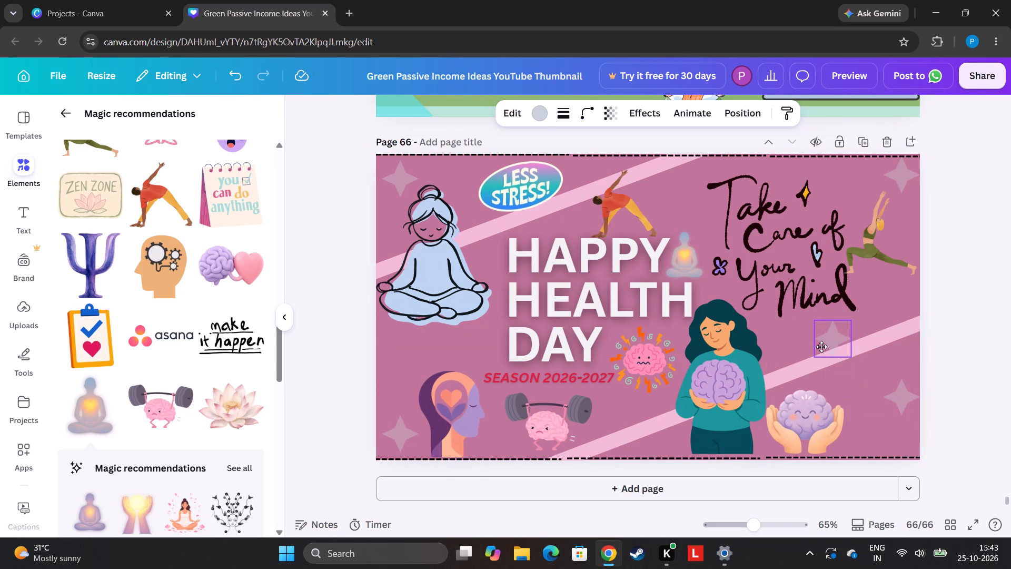
{"action": "left_click_drag", "start_coordinate": [821, 347], "coordinate": [846, 376]}
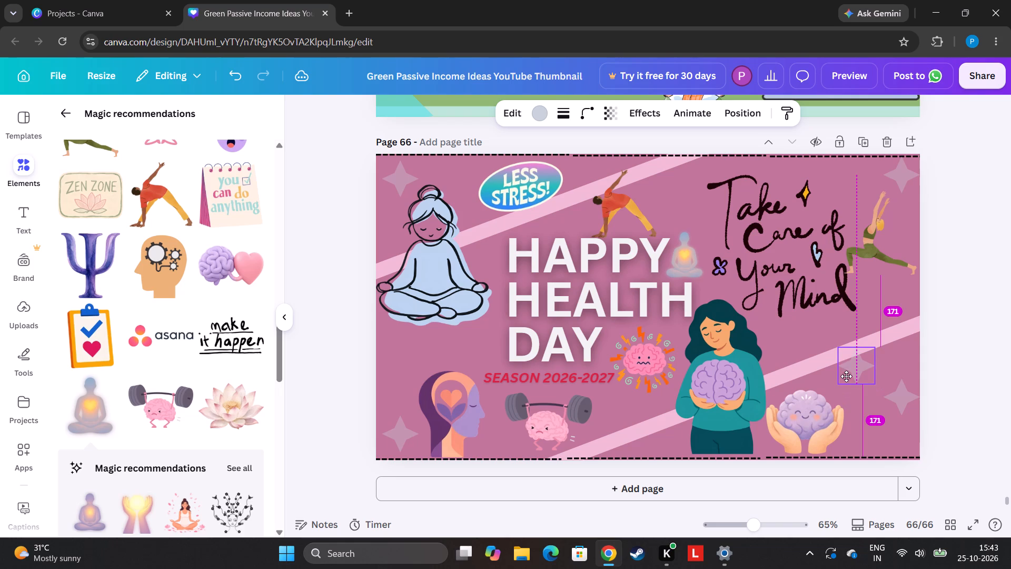
{"action": "left_click_drag", "start_coordinate": [846, 376], "coordinate": [862, 443]}
{"action": "left_click", "coordinate": [877, 389]}
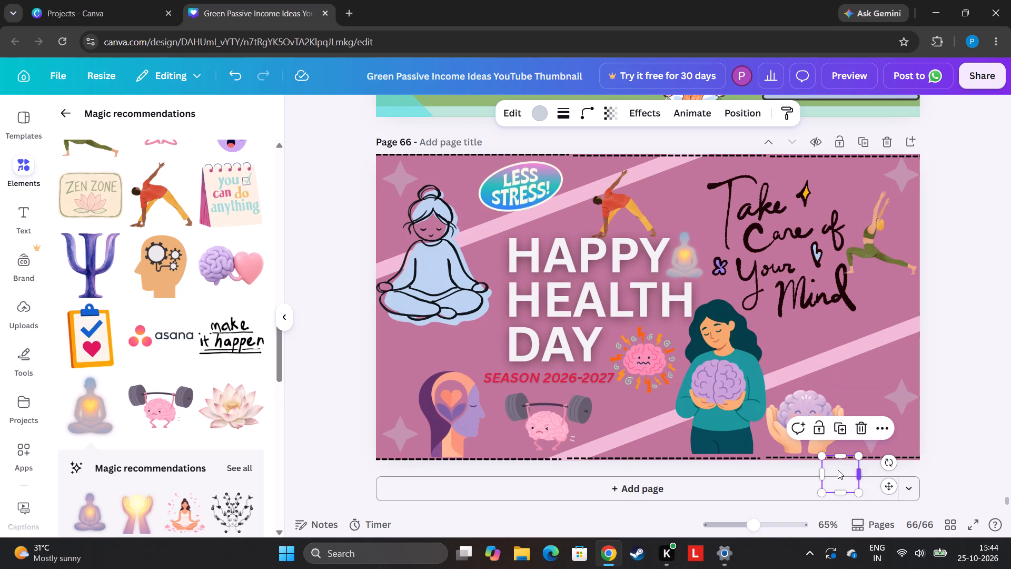
{"action": "left_click_drag", "start_coordinate": [834, 468], "coordinate": [861, 301]}
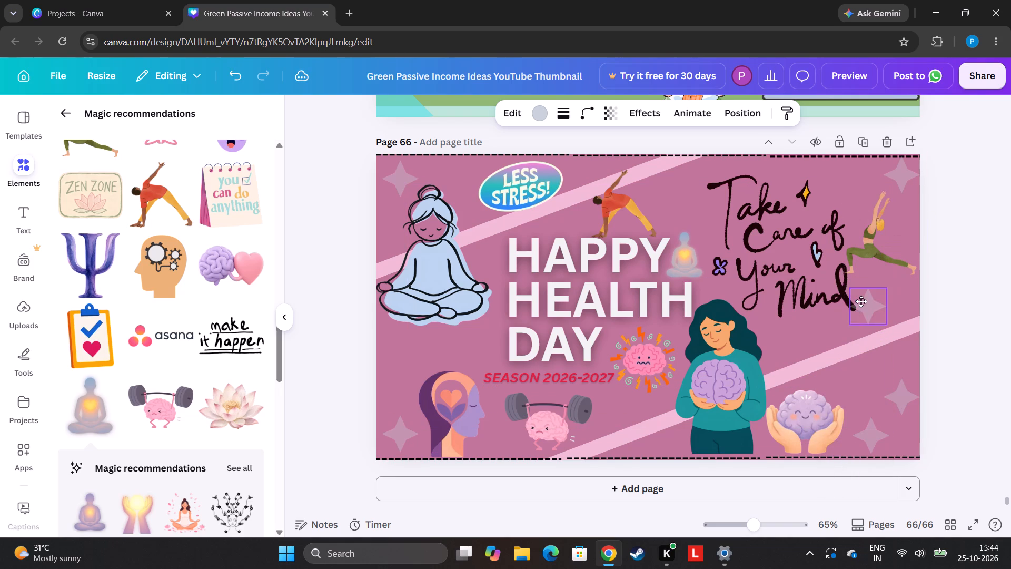
{"action": "left_click_drag", "start_coordinate": [861, 301], "coordinate": [877, 288]}
Add two more star copies, one beneath the blue meditating woman beside the head profile and one just before "DAY".
{"action": "left_click", "coordinate": [883, 253]}
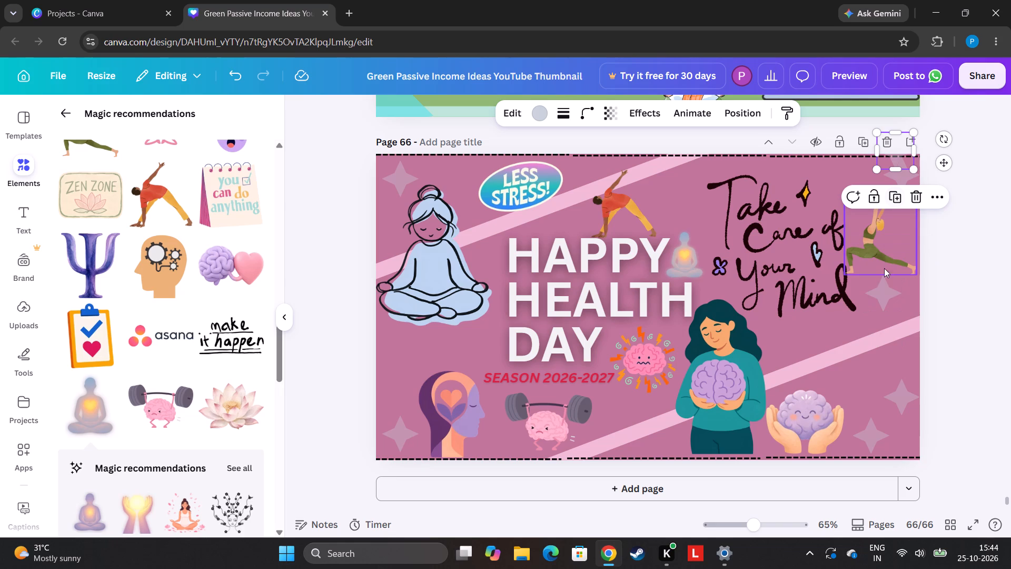
{"action": "left_click_drag", "start_coordinate": [898, 140], "coordinate": [876, 165]}
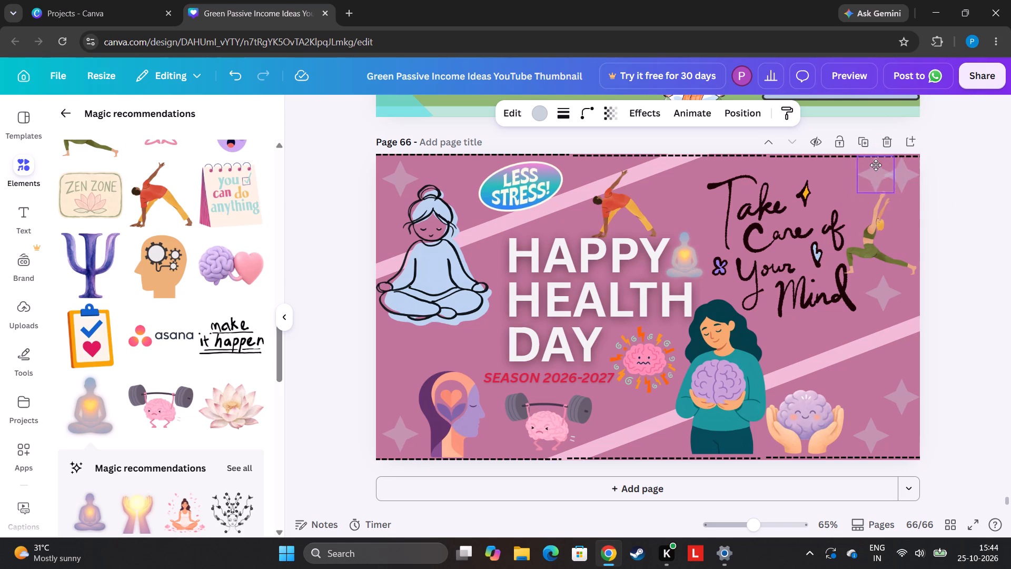
{"action": "left_click_drag", "start_coordinate": [876, 165], "coordinate": [842, 176]}
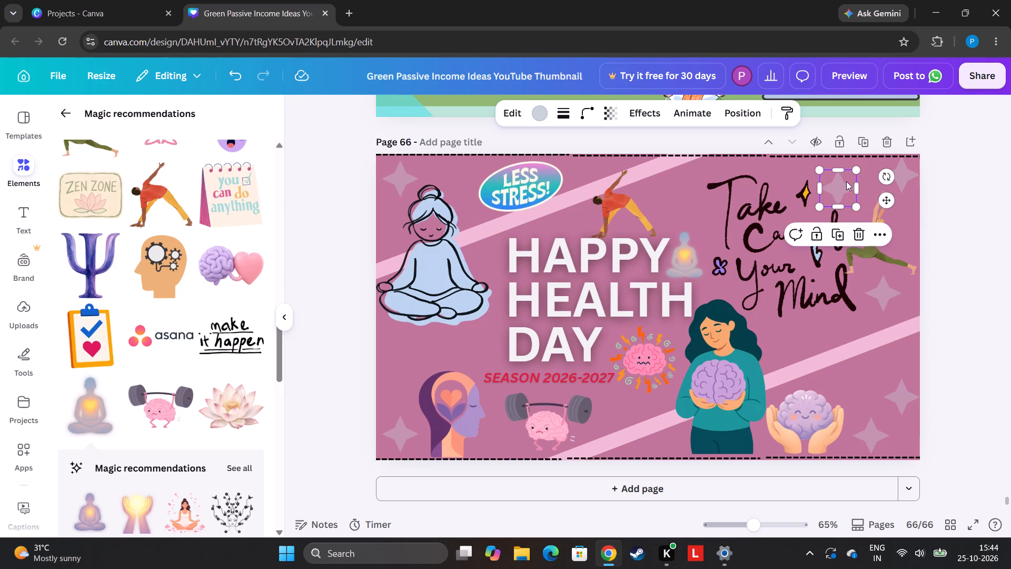
{"action": "left_click_drag", "start_coordinate": [846, 181], "coordinate": [413, 355]}
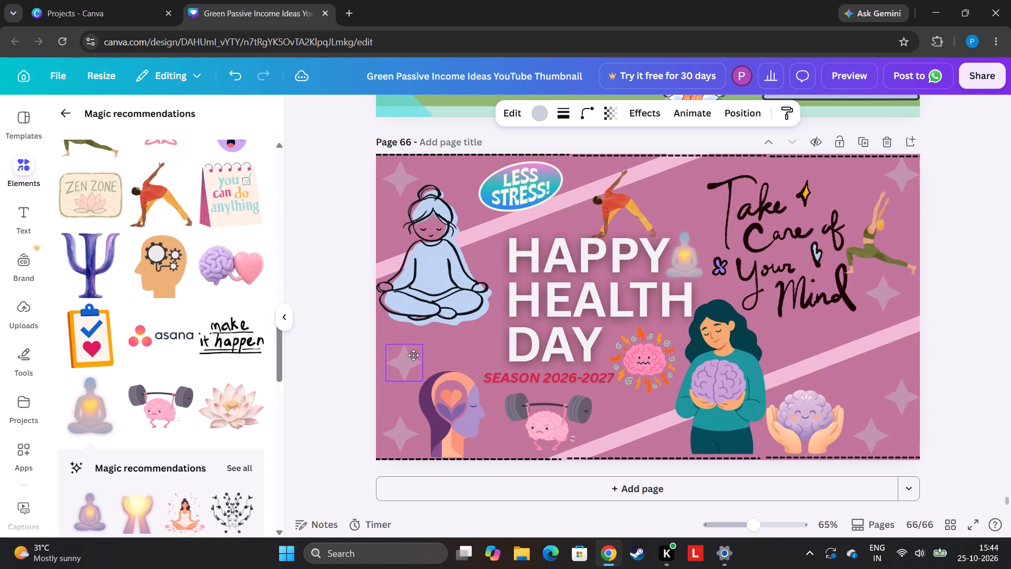
{"action": "left_click_drag", "start_coordinate": [413, 355], "coordinate": [414, 354]}
{"action": "left_click", "coordinate": [414, 313]}
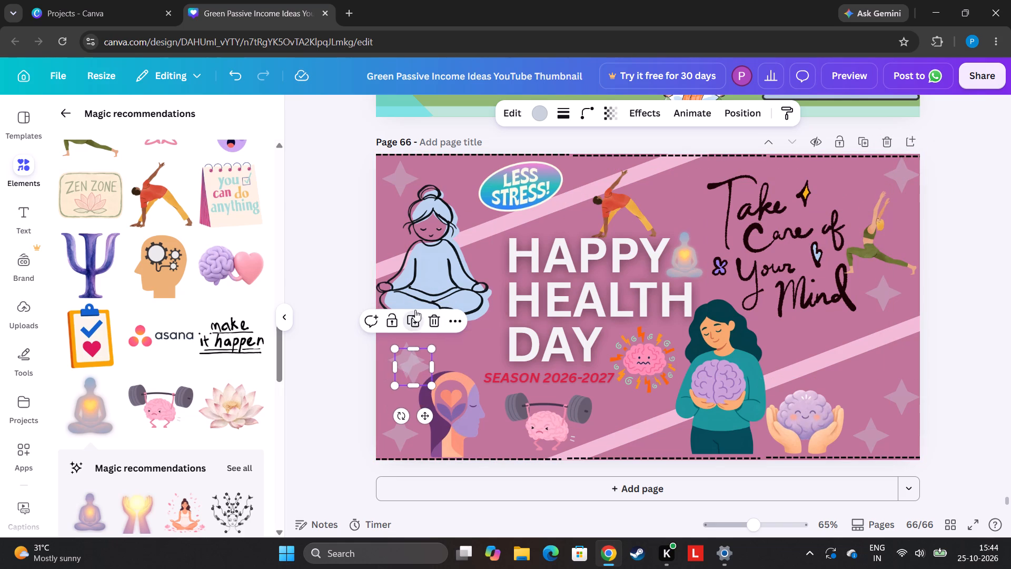
{"action": "left_click_drag", "start_coordinate": [411, 379], "coordinate": [485, 354]}
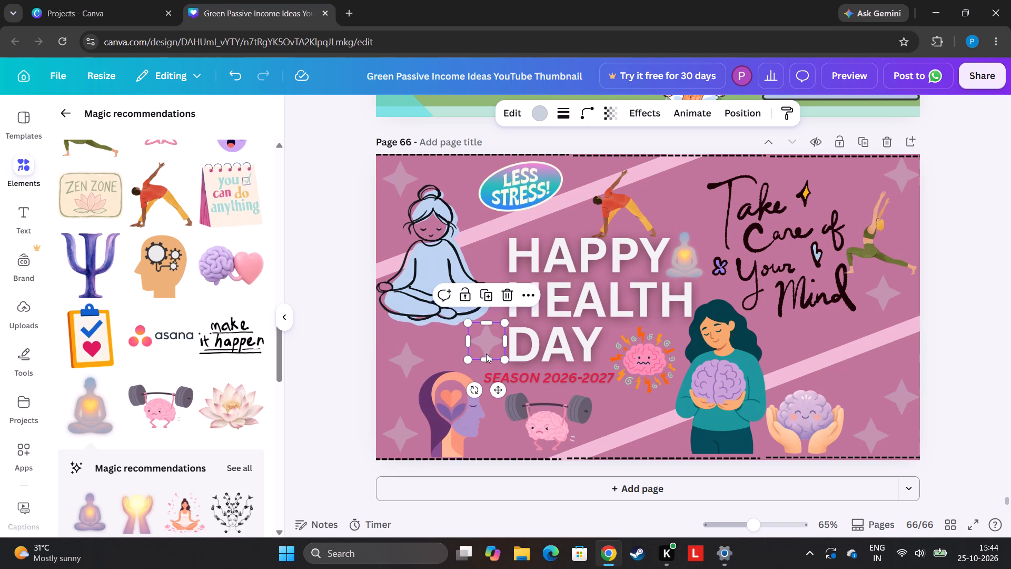
Add two more star copies, one between the orange yoga figure and "Take" and one beneath "Mind".
{"action": "left_click", "coordinate": [491, 291]}
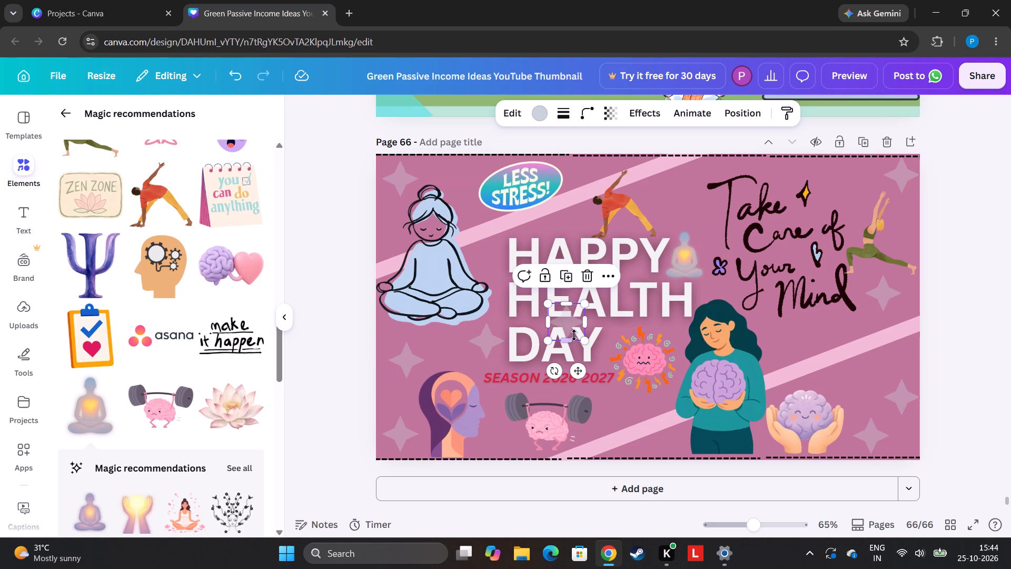
{"action": "left_click_drag", "start_coordinate": [565, 320], "coordinate": [688, 199]}
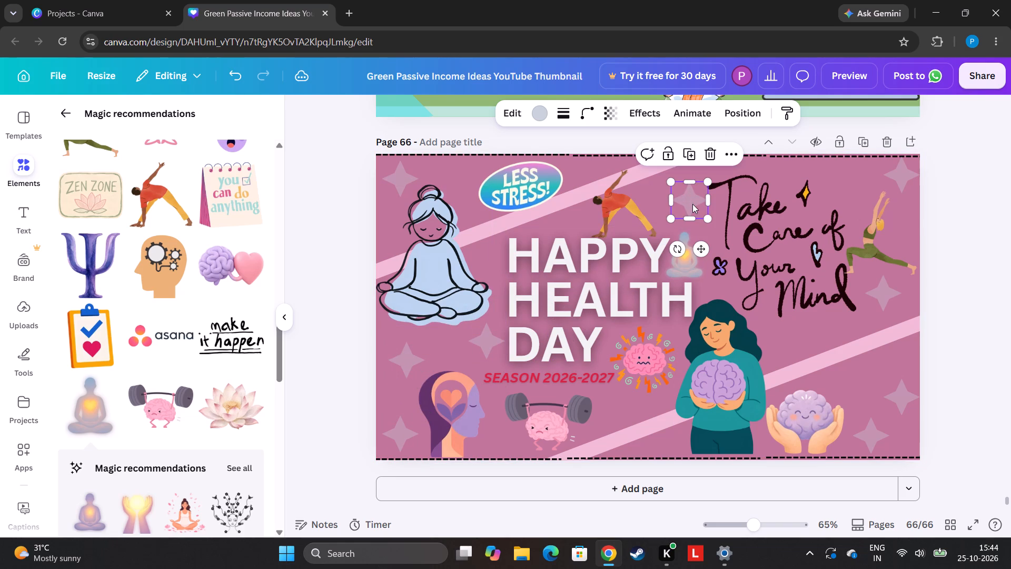
{"action": "left_click", "coordinate": [693, 155]}
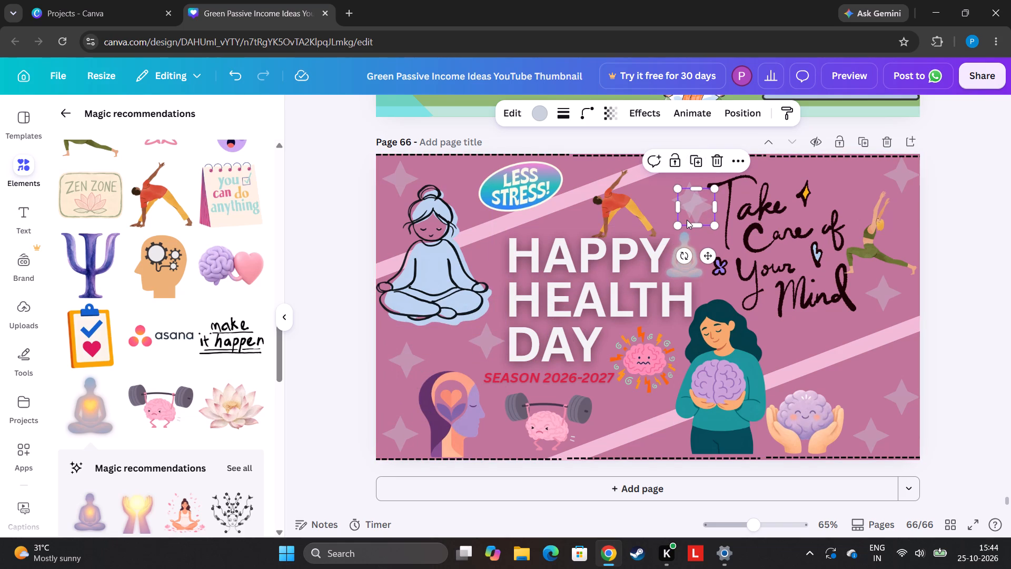
{"action": "left_click_drag", "start_coordinate": [691, 215], "coordinate": [741, 397]}
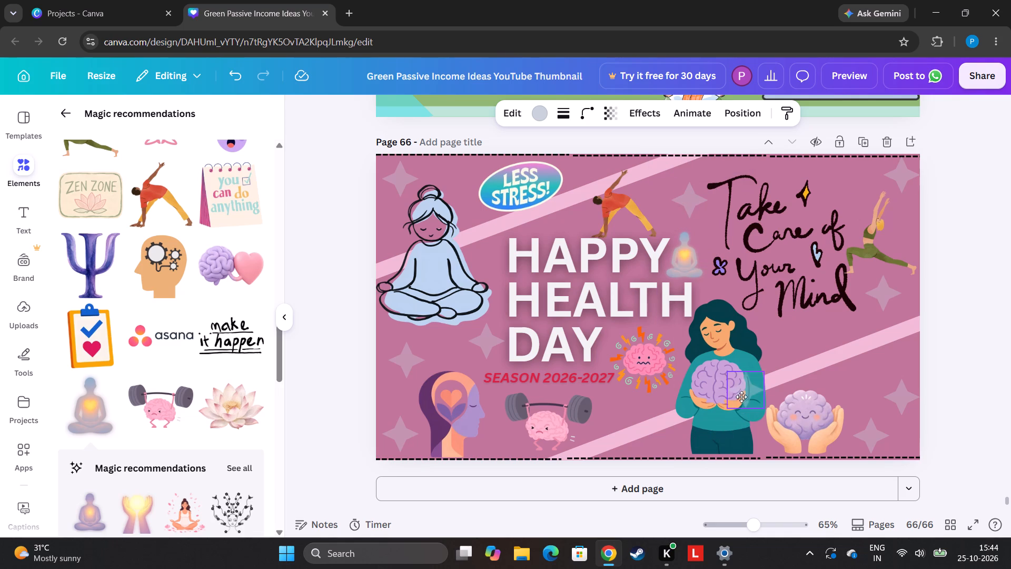
{"action": "left_click_drag", "start_coordinate": [741, 397], "coordinate": [809, 349]}
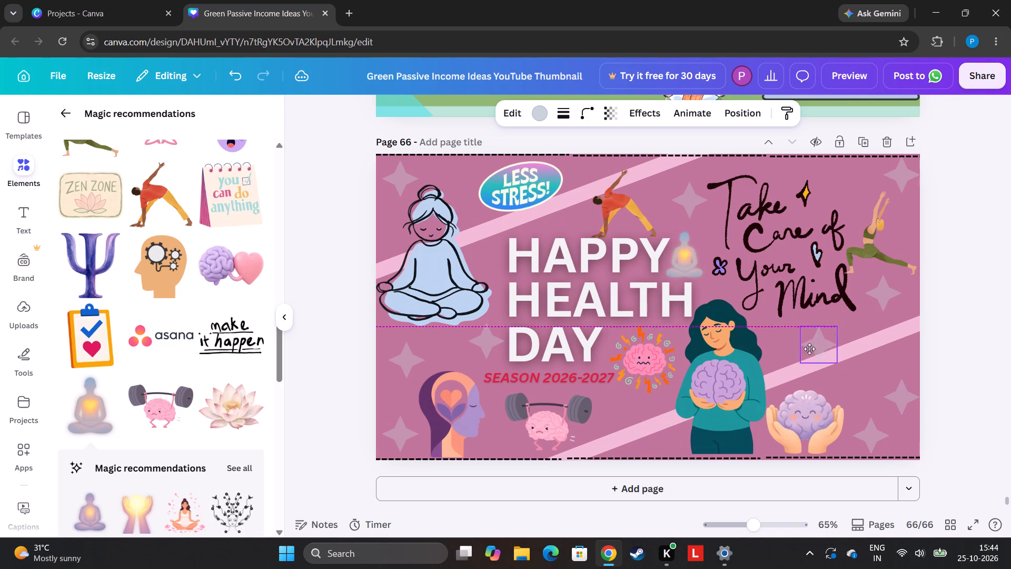
{"action": "left_click_drag", "start_coordinate": [809, 349], "coordinate": [803, 339]}
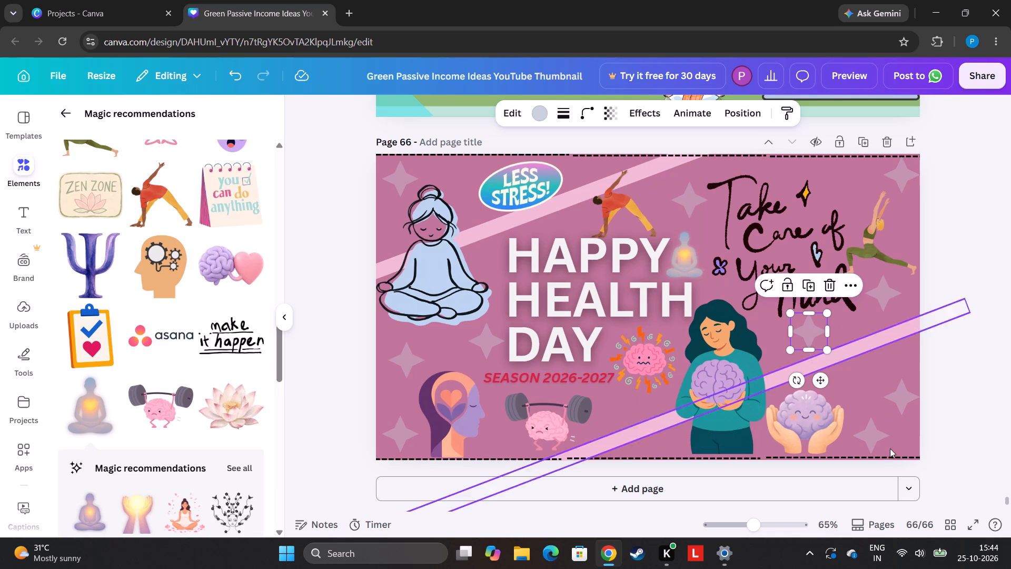
Nudge the lower edge star up slightly and the star beside the cupped hands slightly away from them.
{"action": "left_click_drag", "start_coordinate": [901, 390], "coordinate": [899, 376]}
{"action": "left_click_drag", "start_coordinate": [865, 435], "coordinate": [873, 432]}
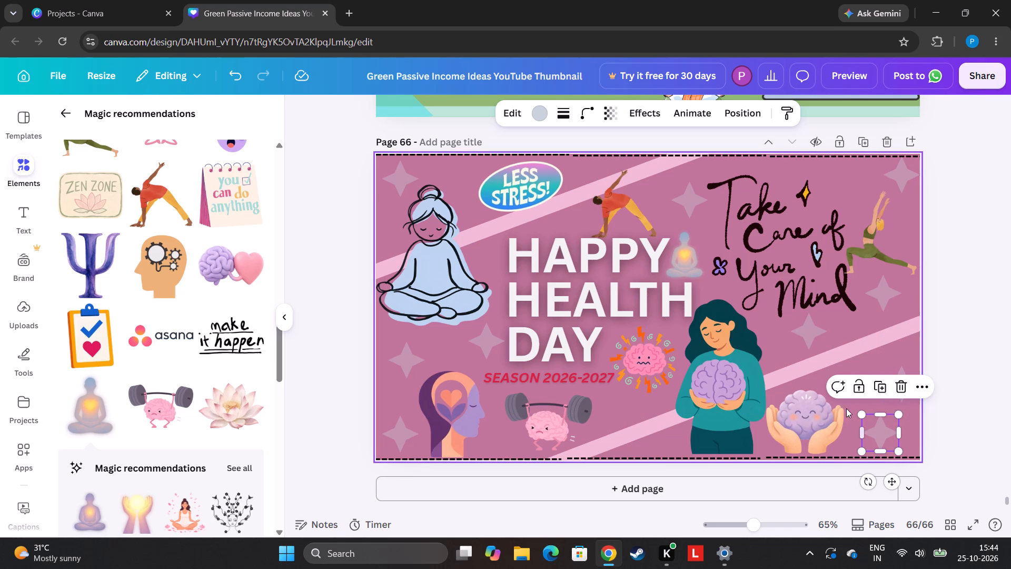
{"action": "left_click", "coordinate": [1000, 317]}
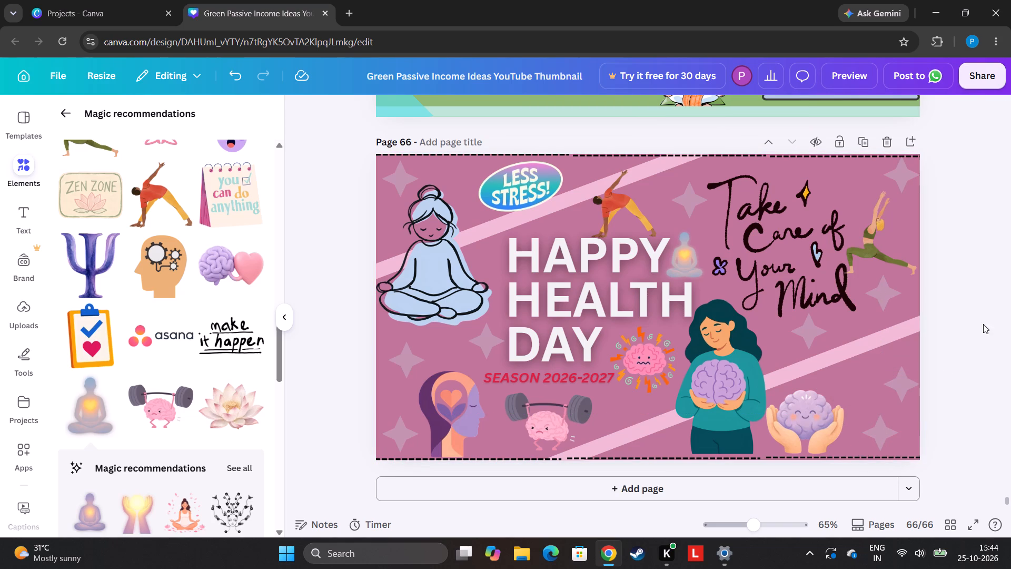
Add a new blank page 67 and set its background to amber yellow.
{"action": "left_click", "coordinate": [591, 495]}
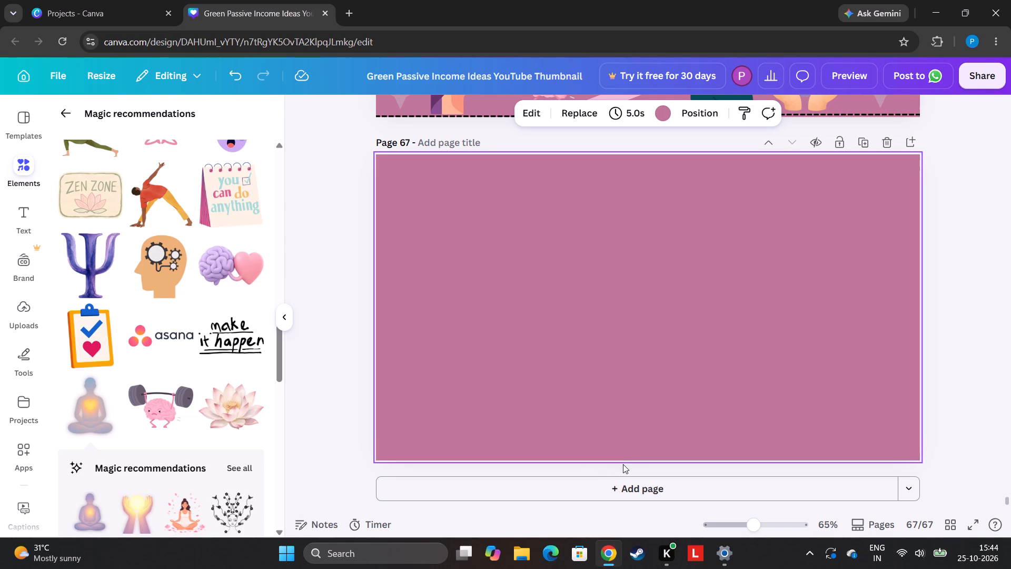
{"action": "left_click", "coordinate": [660, 111]}
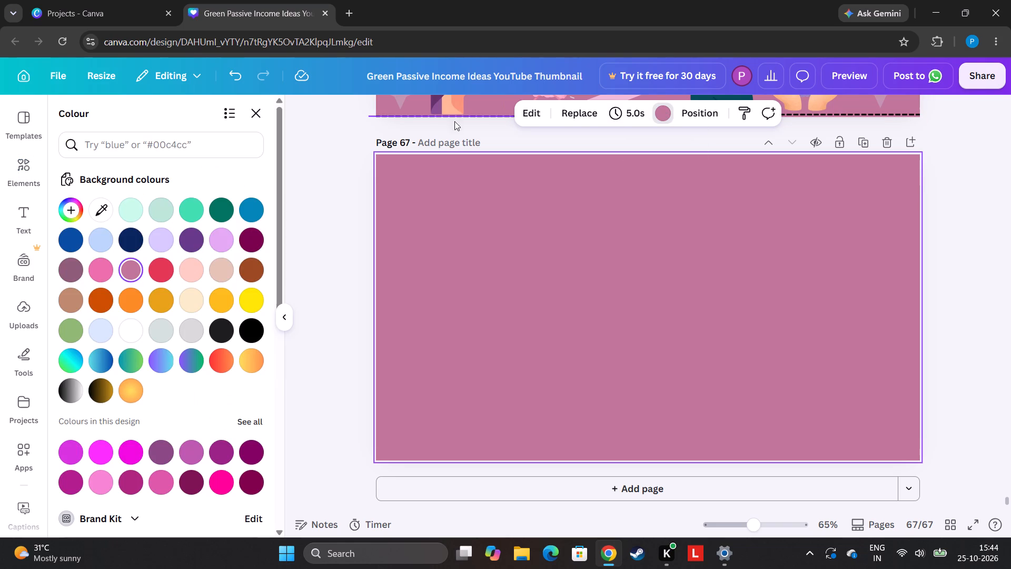
{"action": "left_click", "coordinate": [227, 301]}
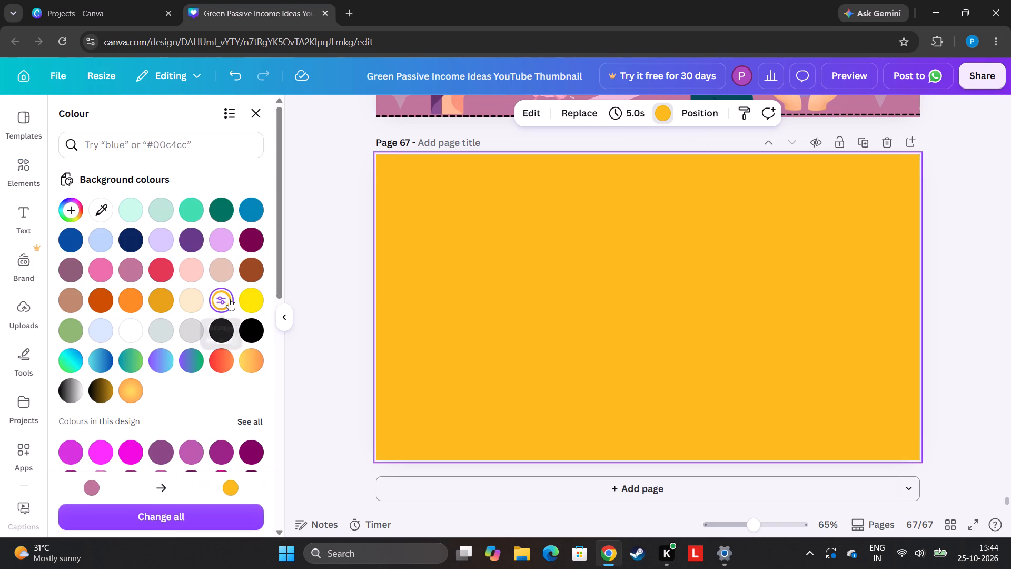